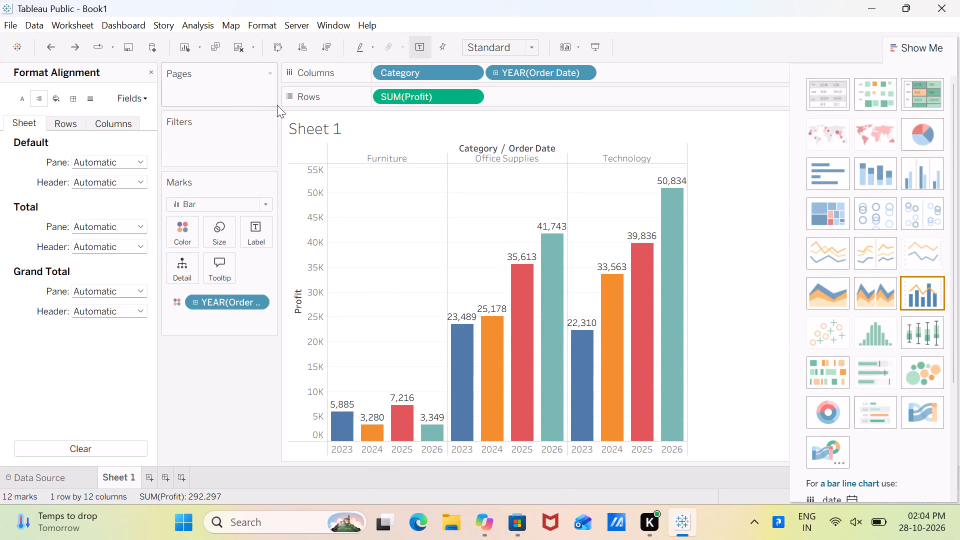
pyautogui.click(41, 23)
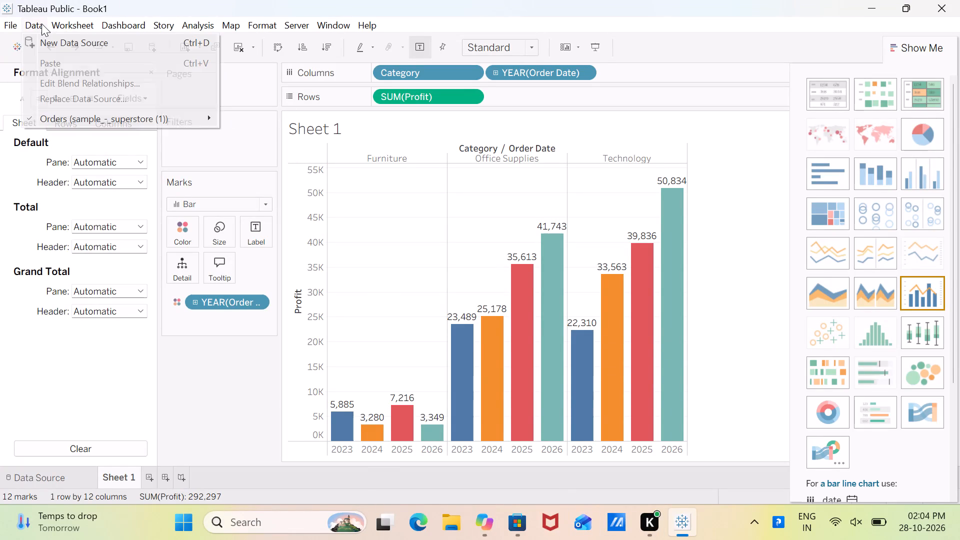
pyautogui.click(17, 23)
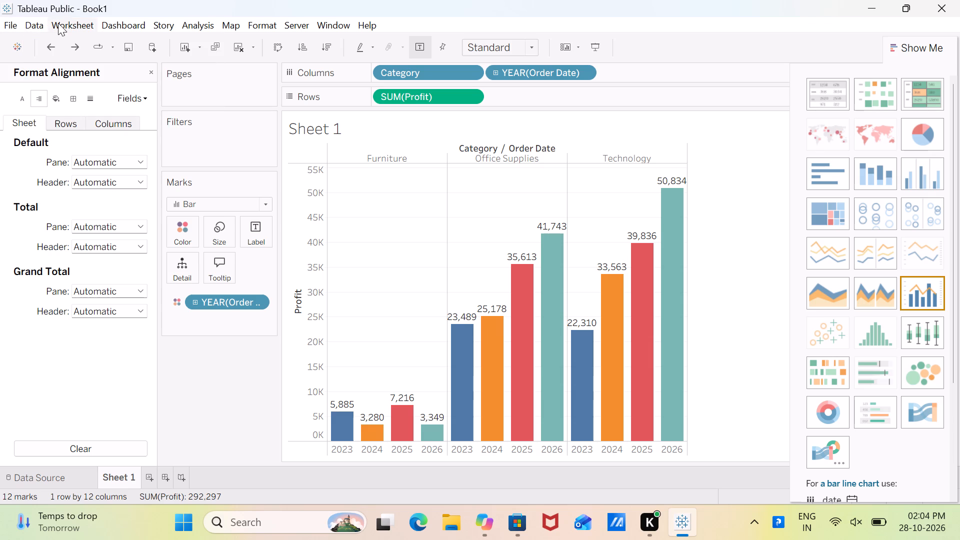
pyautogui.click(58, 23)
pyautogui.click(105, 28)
# Close the Format Alignment pane.
pyautogui.click(150, 70)
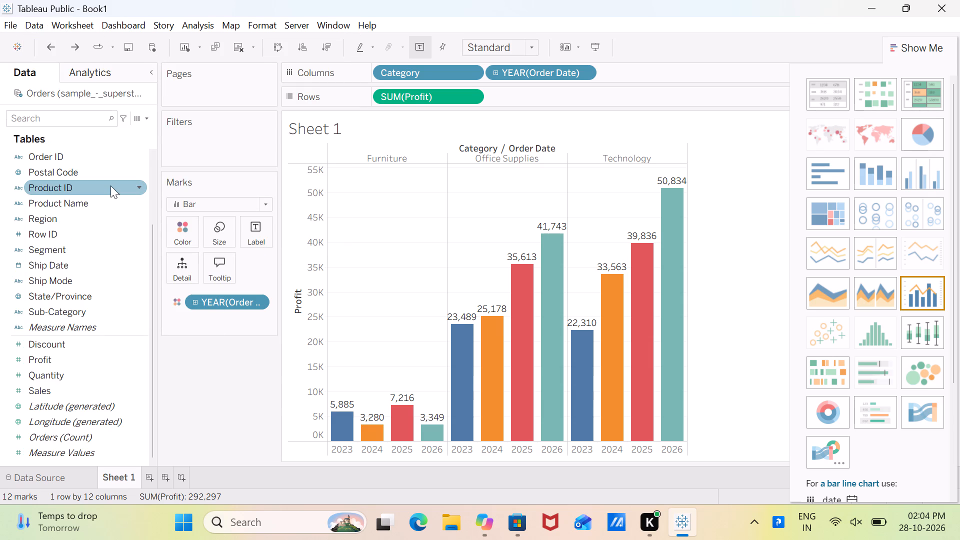
# Examine the data fields of the Orders source and the chart types offered for the profit chart.
pyautogui.scroll(-3, 110, 185)
pyautogui.scroll(3, 110, 185)
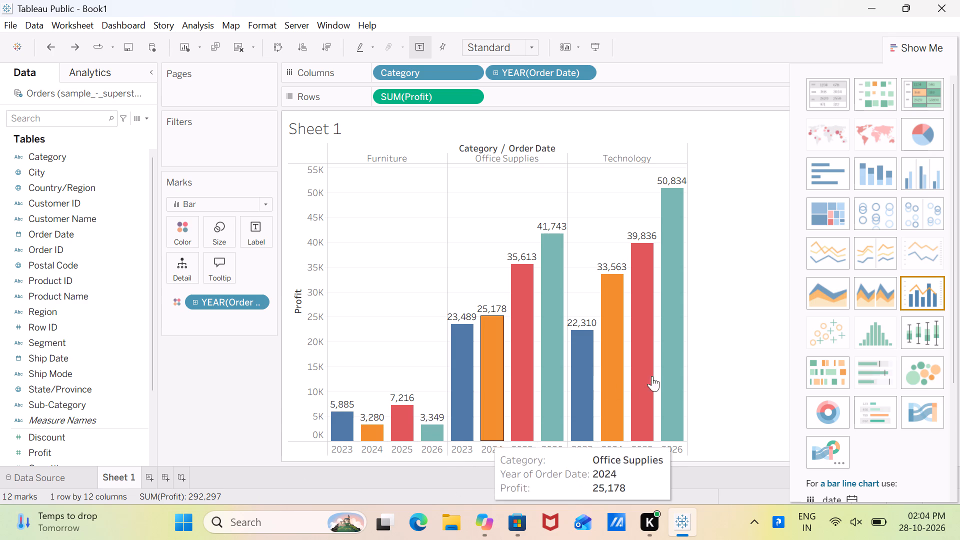
pyautogui.scroll(-1, 823, 384)
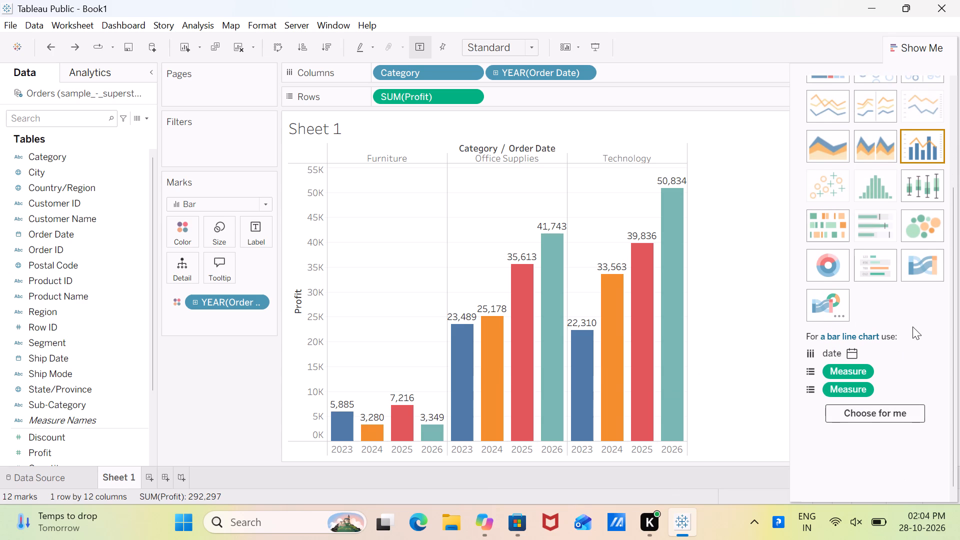
pyautogui.scroll(3, 912, 326)
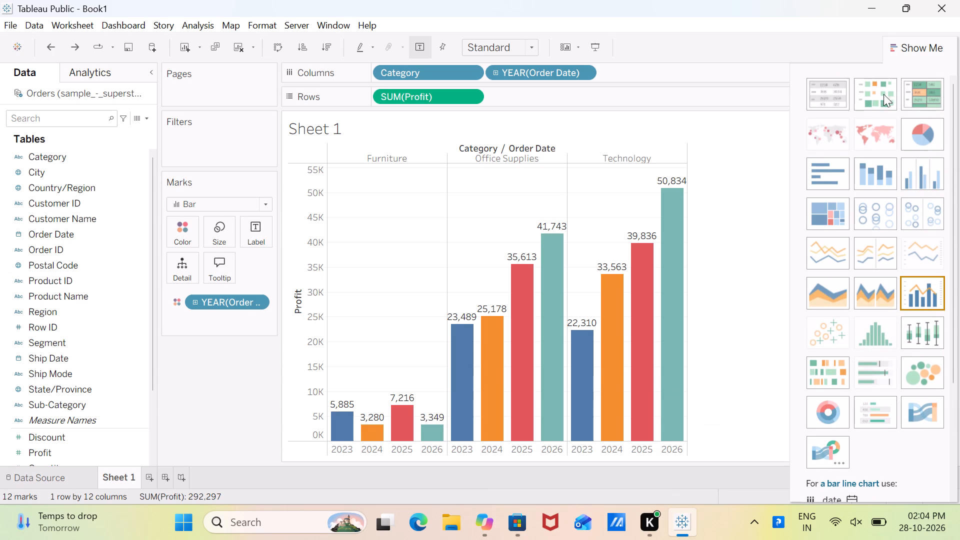
pyautogui.scroll(-1, 868, 207)
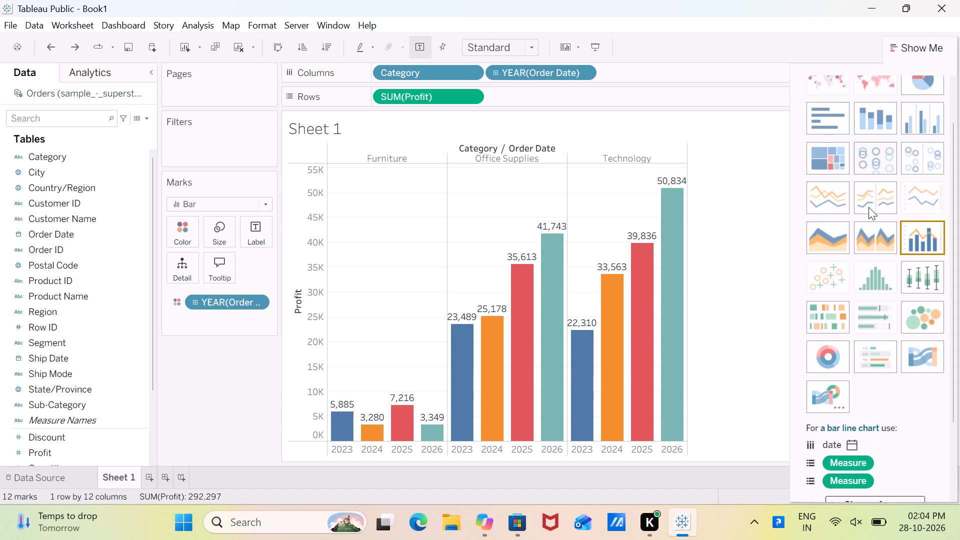
pyautogui.scroll(-2, 868, 207)
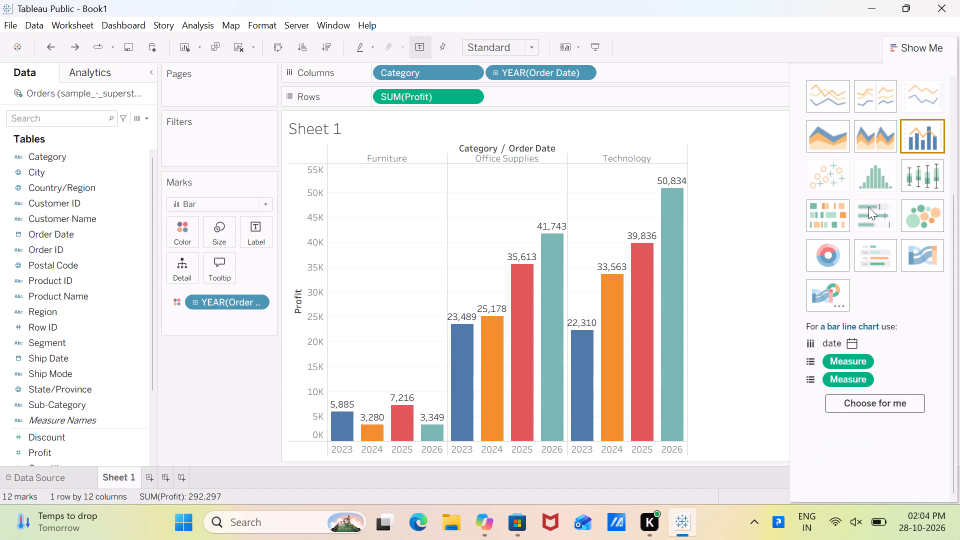
pyautogui.scroll(-2, 868, 207)
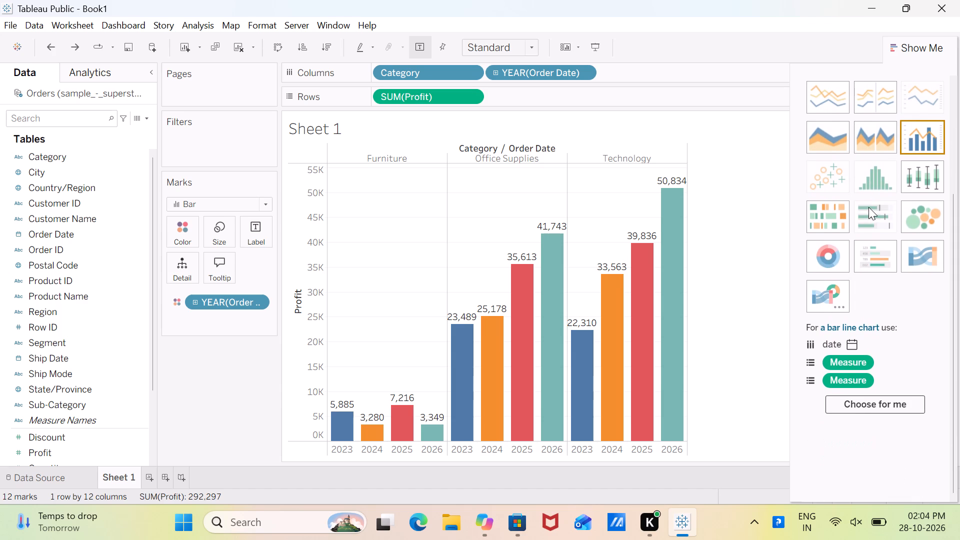
pyautogui.scroll(-1, 868, 207)
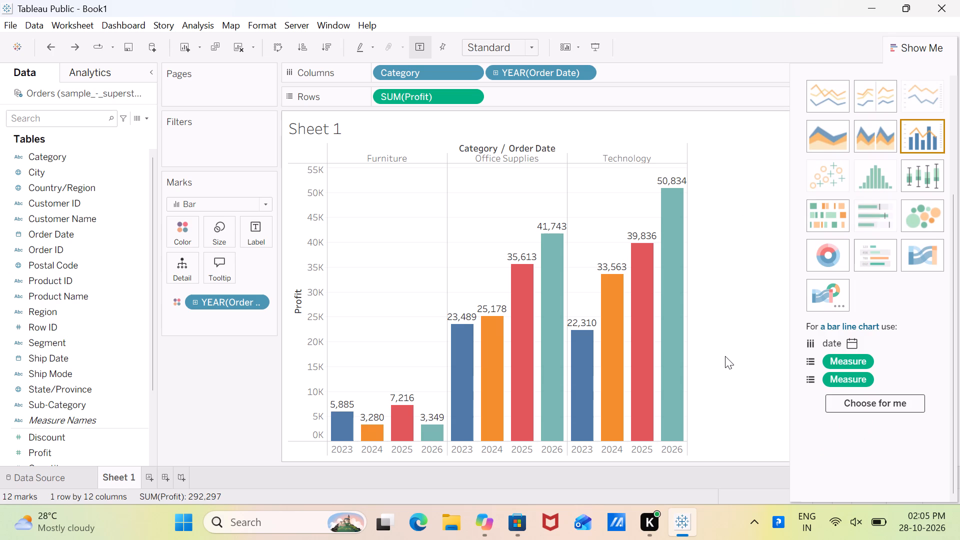
pyautogui.scroll(-1, 725, 356)
# Launch Power BI Desktop from the Microsoft Store and dismiss the Collaborate and share tip.
pyautogui.click(511, 516)
pyautogui.click(221, 259)
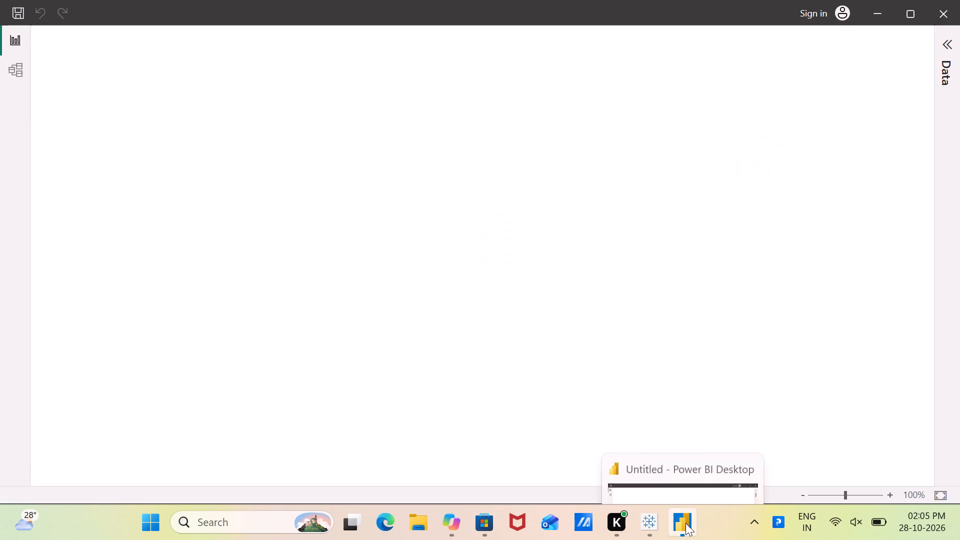
pyautogui.click(687, 459)
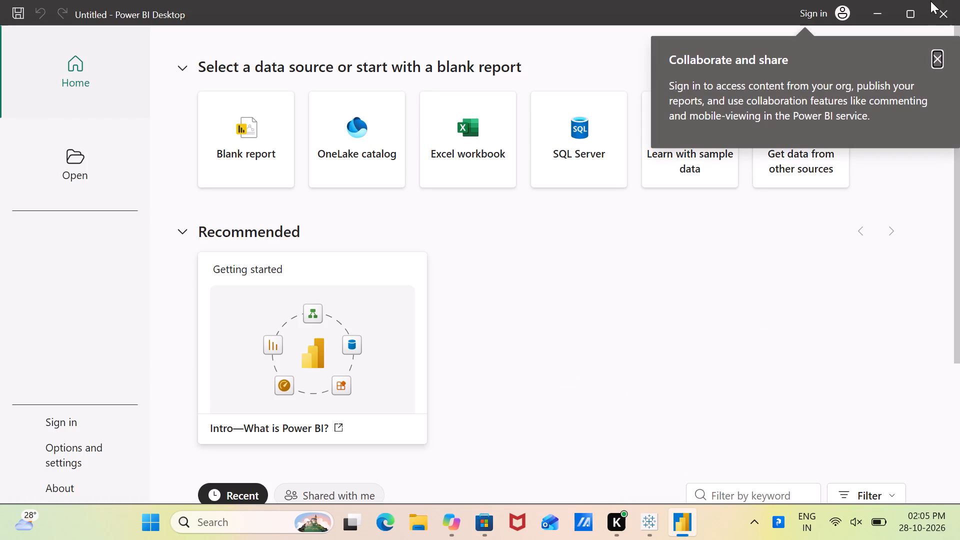
pyautogui.click(934, 52)
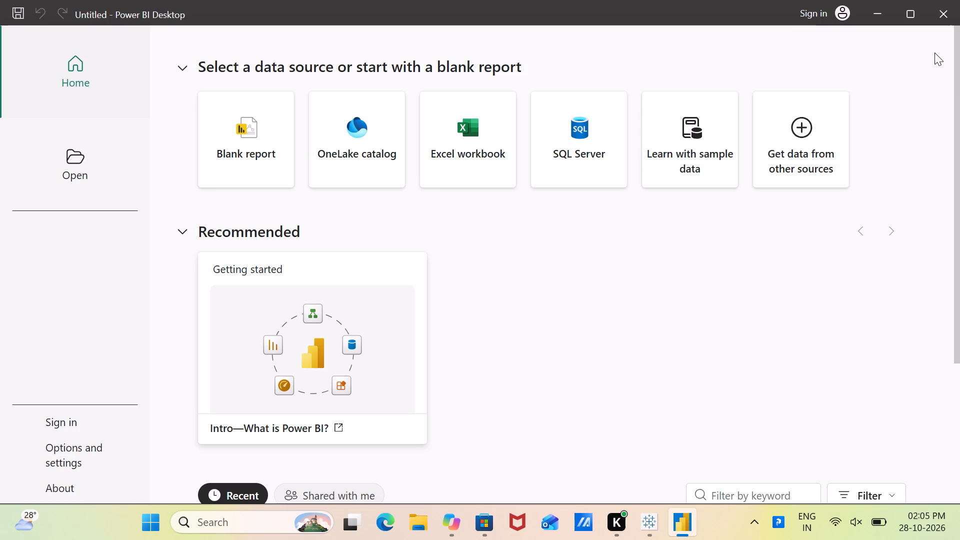
# Start a report from an Excel workbook and dismiss the introduction to the new Get Data experience.
pyautogui.click(509, 148)
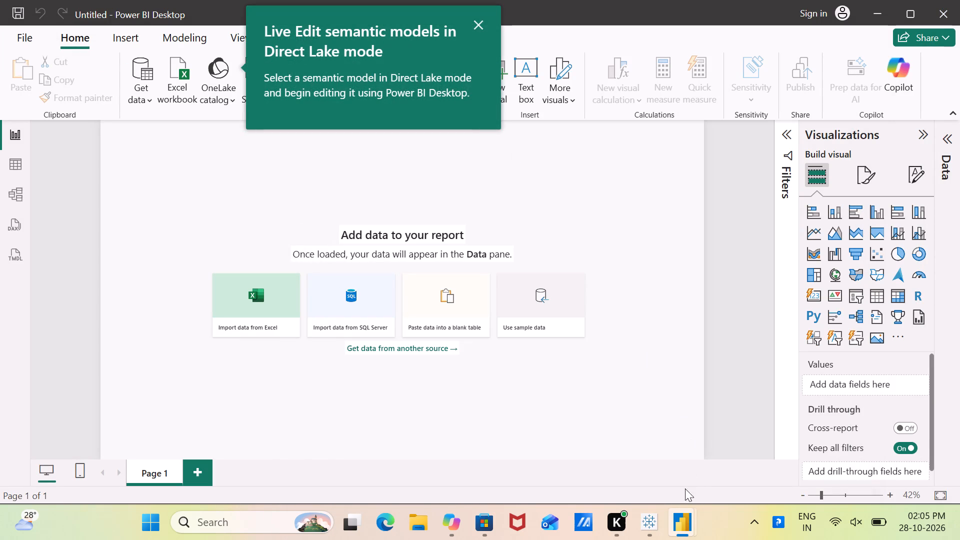
pyautogui.click(752, 416)
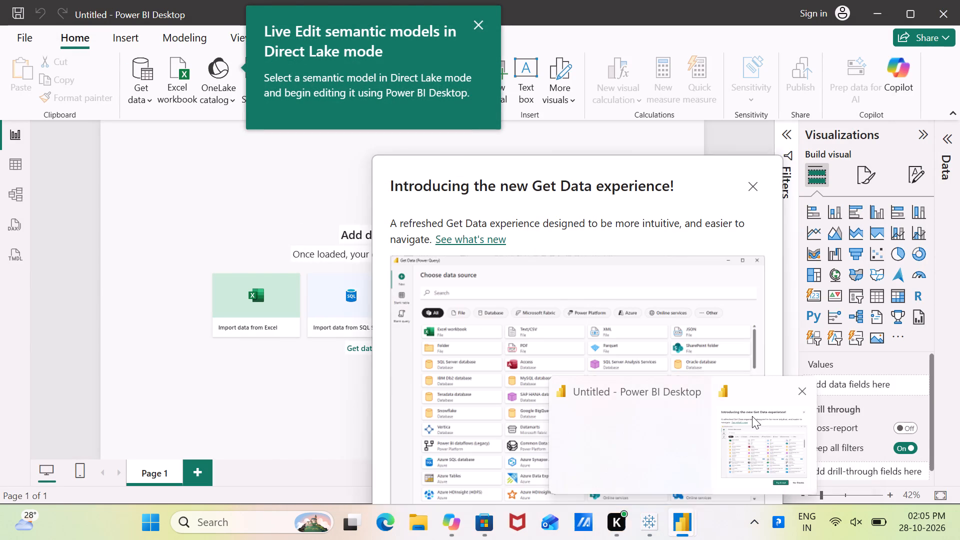
pyautogui.scroll(-1, 725, 205)
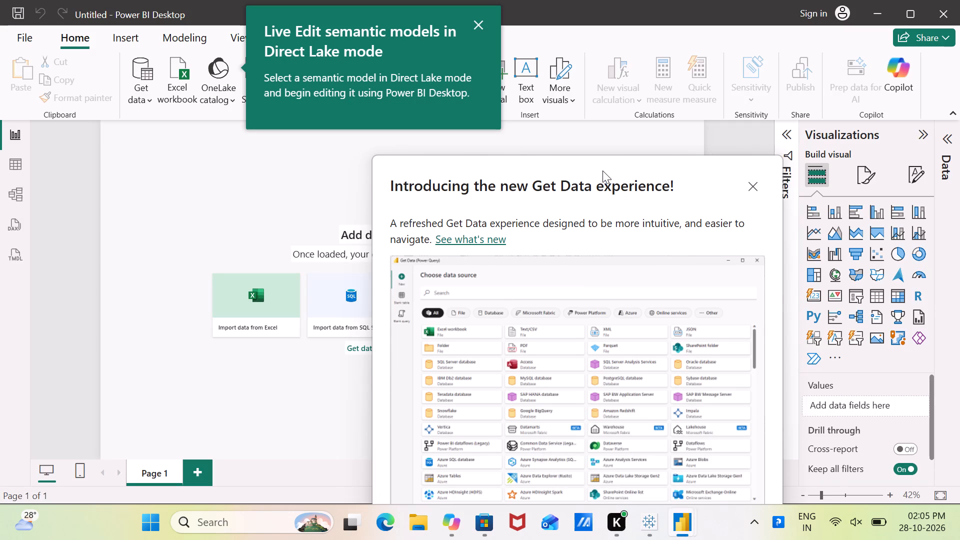
pyautogui.moveTo(602, 170); pyautogui.dragTo(561, 58)
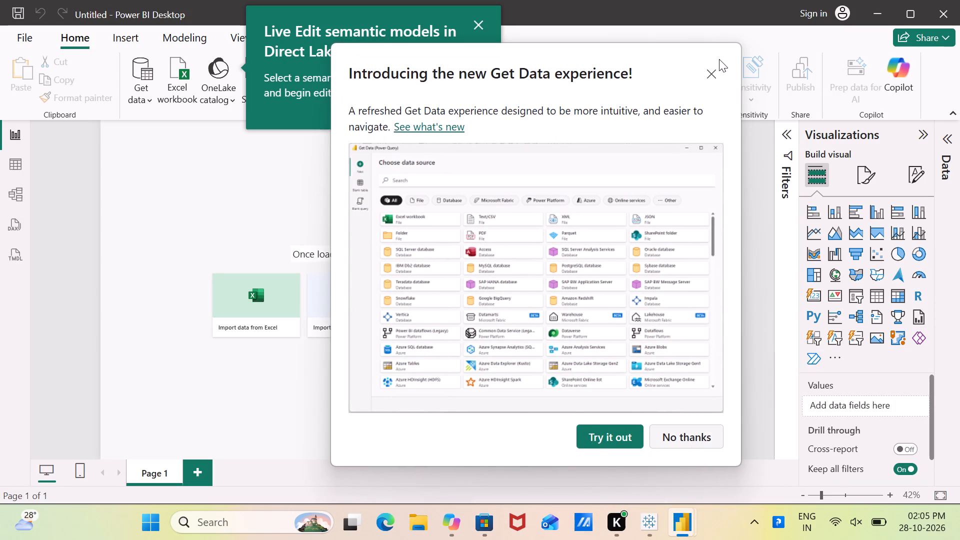
pyautogui.click(715, 78)
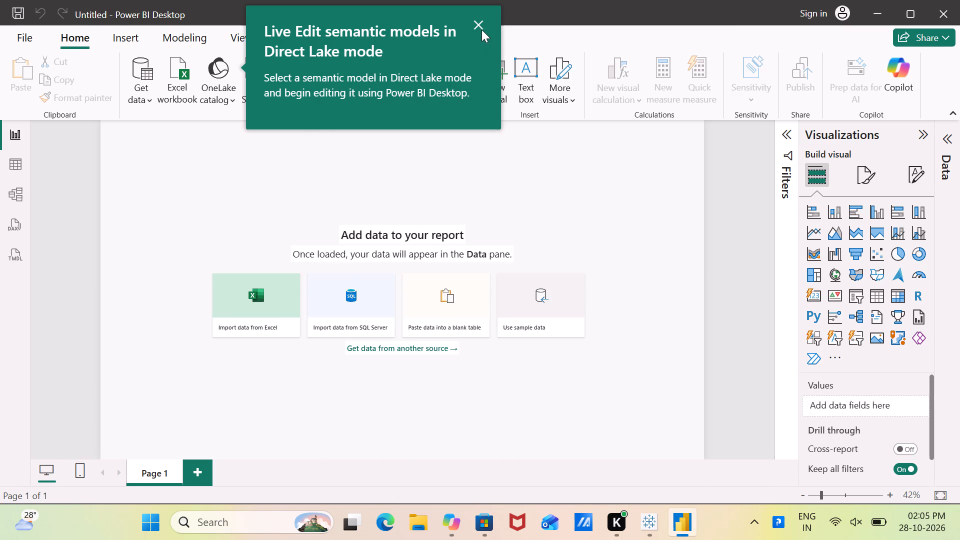
# Cancel the Excel file selection and dismiss the tip about live editing semantic models in Direct Lake mode.
pyautogui.click(481, 26)
pyautogui.click(459, 15)
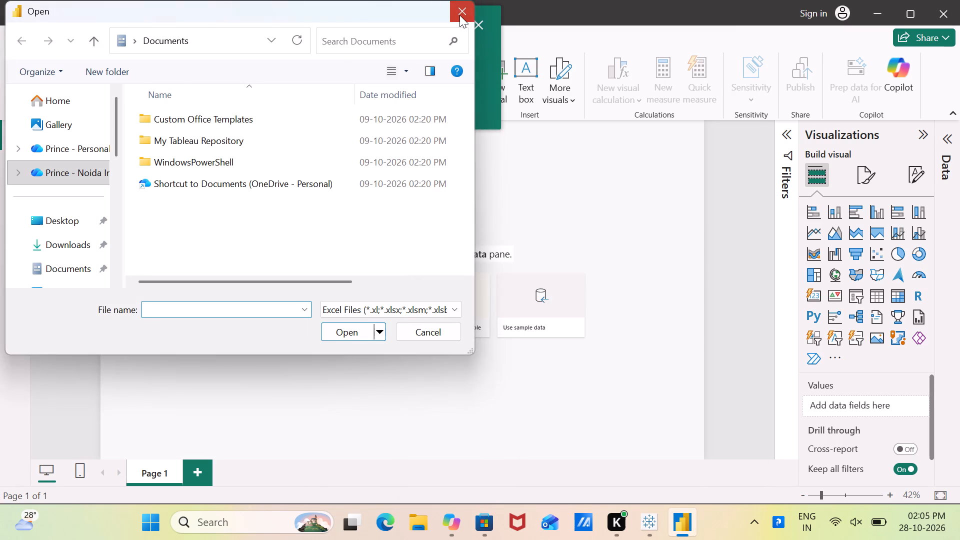
pyautogui.click(479, 25)
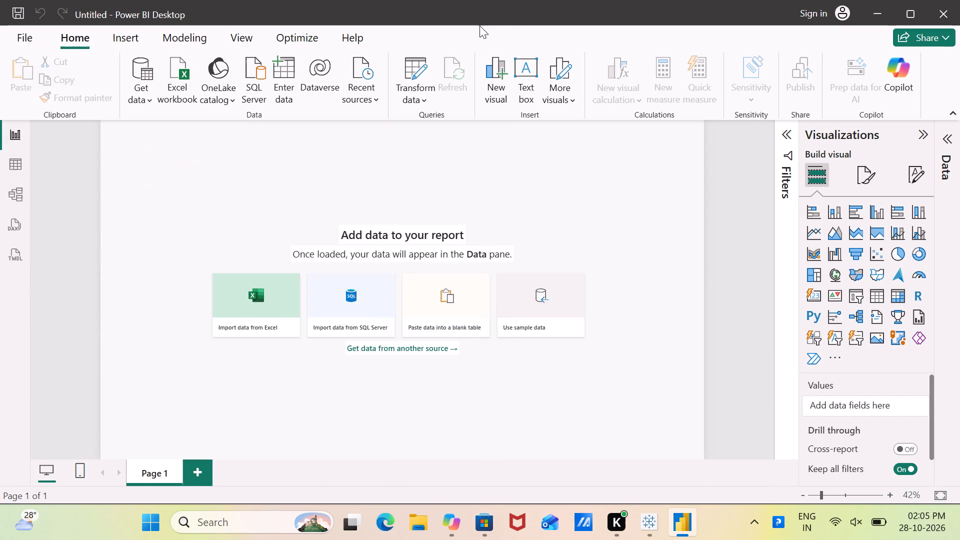
# Browse this device's Downloads folder for a Power BI file to open, and cancel the file selection.
pyautogui.click(28, 45)
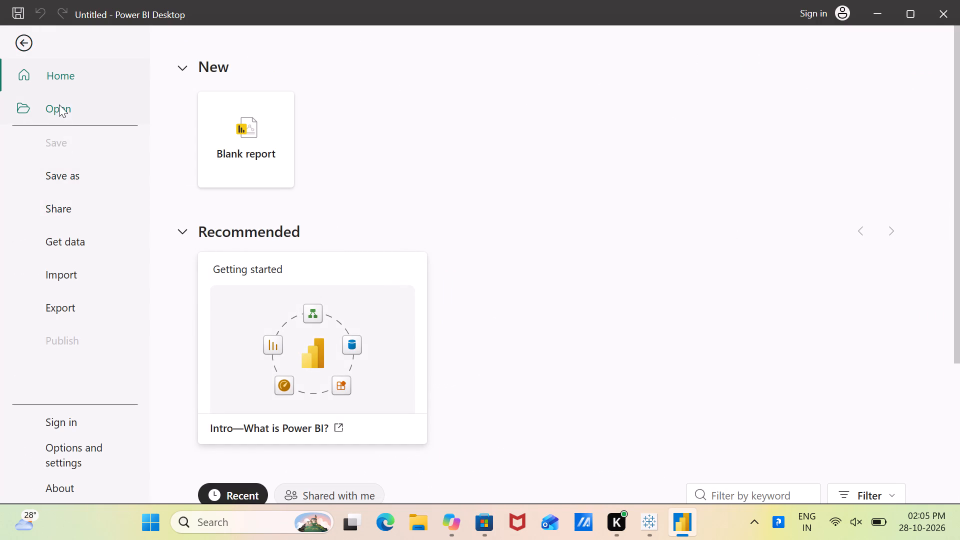
pyautogui.click(59, 105)
pyautogui.click(266, 282)
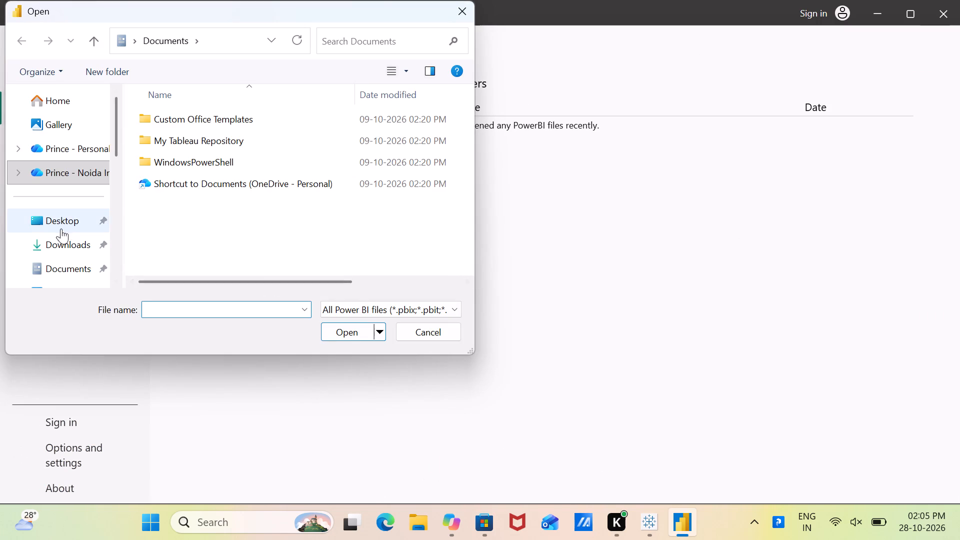
pyautogui.click(59, 230)
pyautogui.click(56, 235)
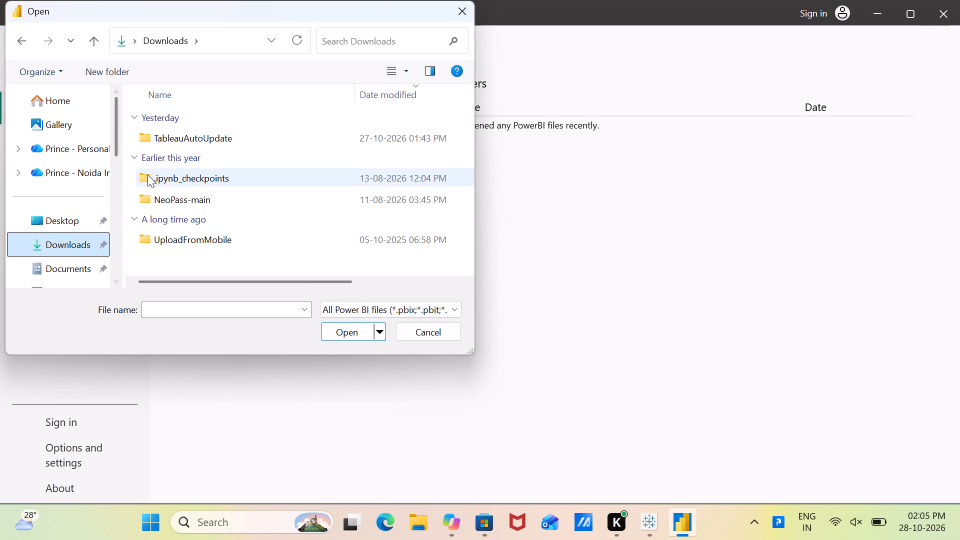
pyautogui.scroll(-1, 174, 188)
pyautogui.hscroll(4, 174, 188)
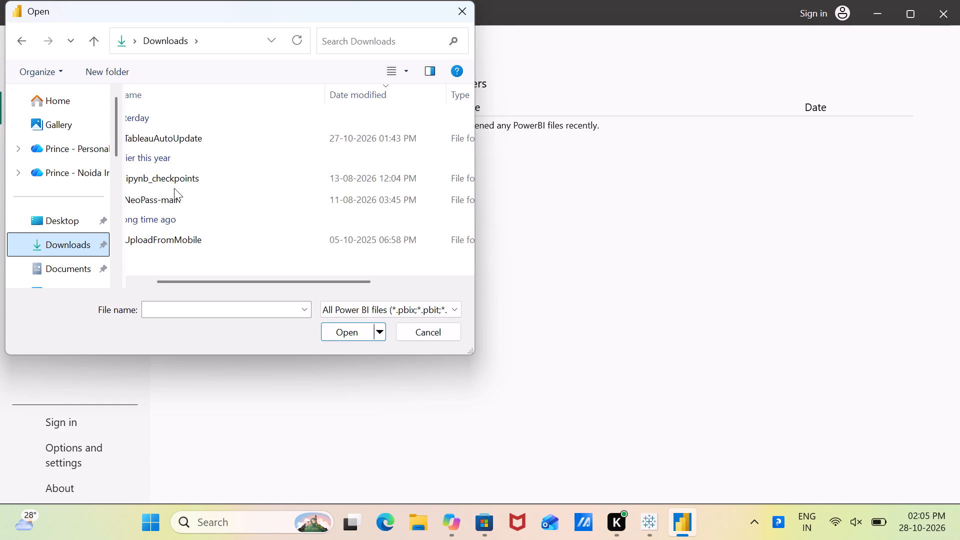
pyautogui.hscroll(-2, 170, 213)
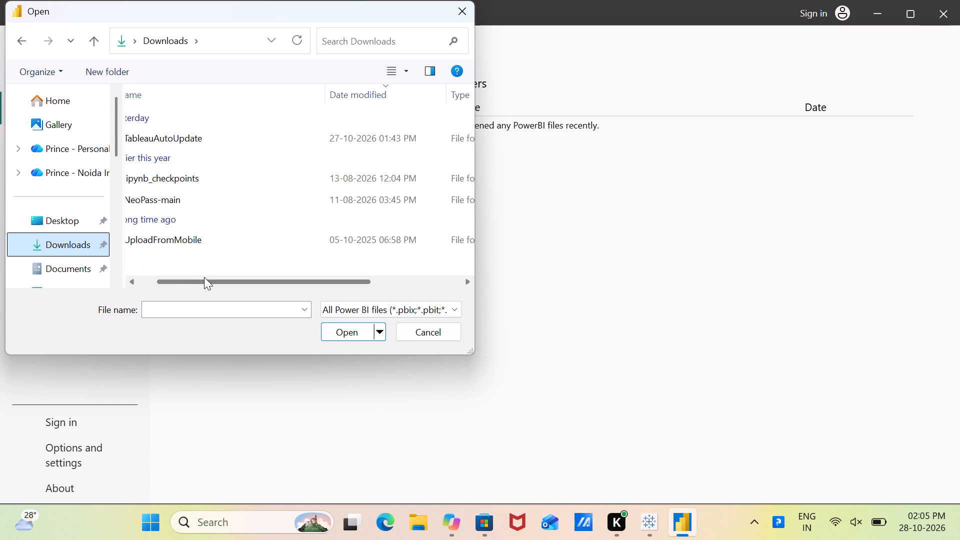
pyautogui.moveTo(204, 277); pyautogui.dragTo(170, 282)
pyautogui.click(423, 331)
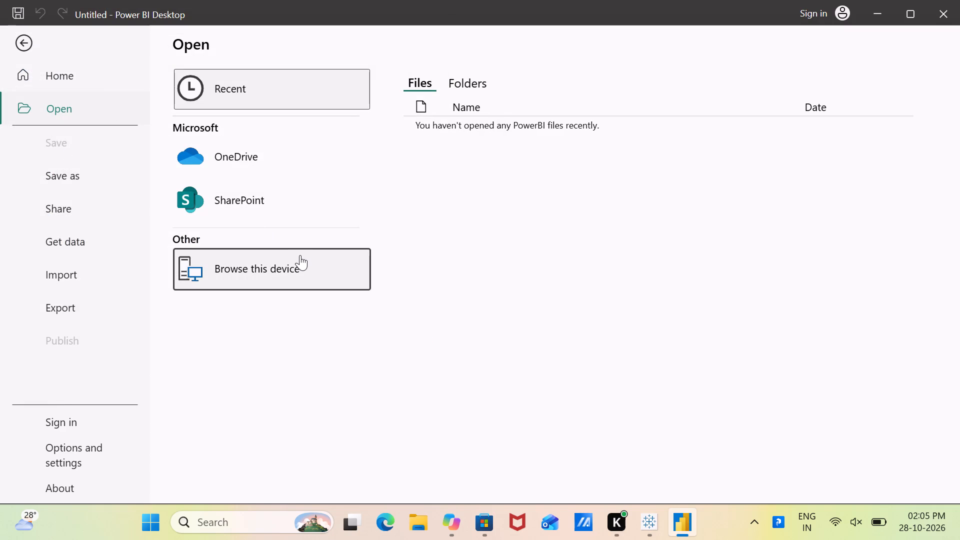
# Check the listed Documents folder and Downloads for a Power BI file, and return to the recent files list.
pyautogui.click(466, 87)
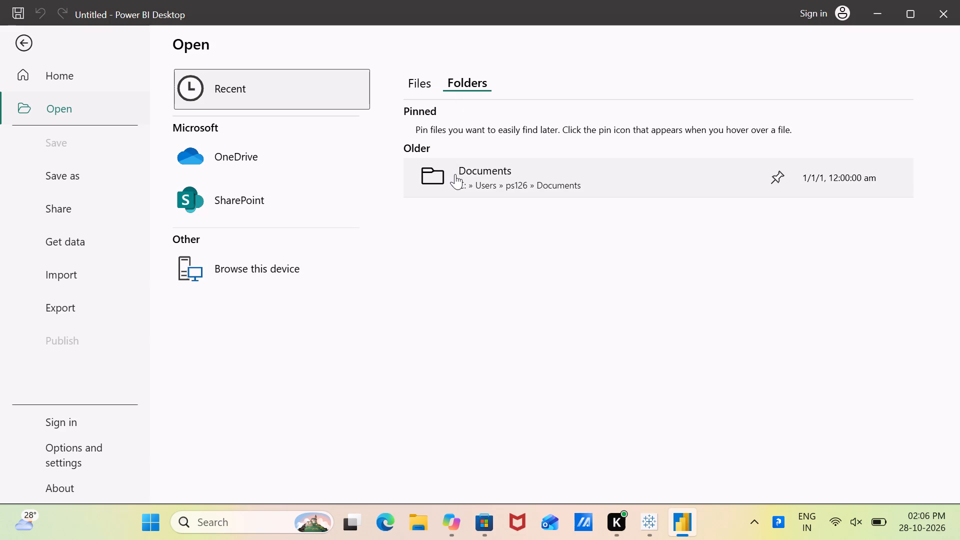
pyautogui.click(455, 174)
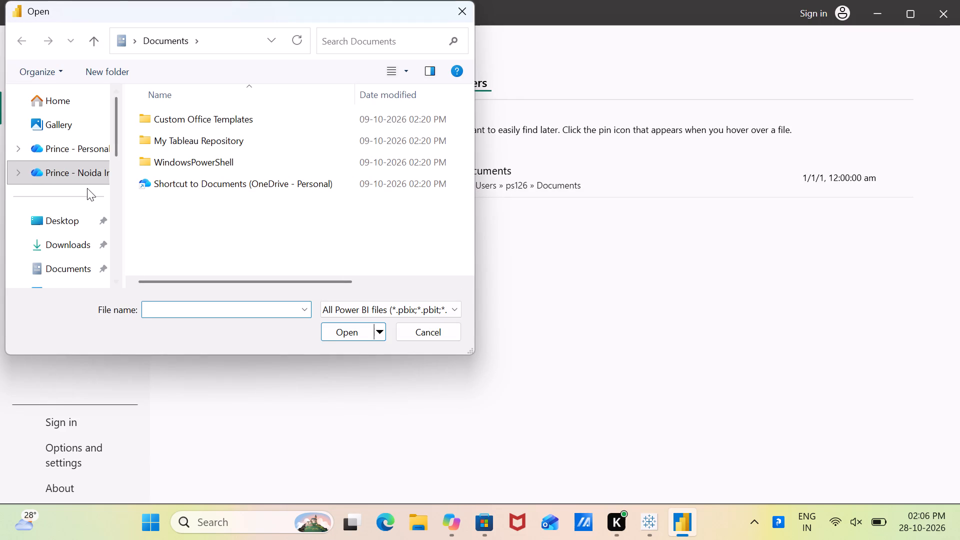
pyautogui.click(52, 234)
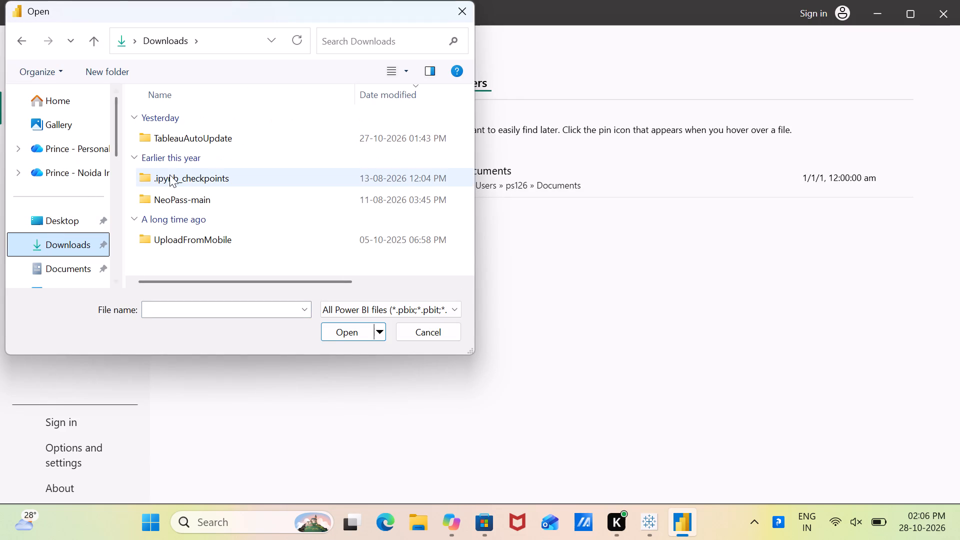
pyautogui.click(468, 16)
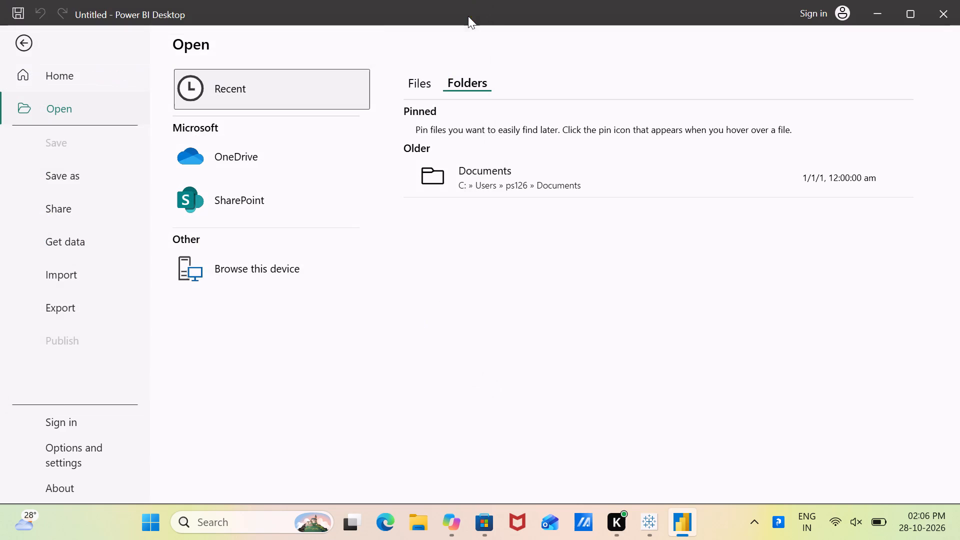
pyautogui.click(418, 78)
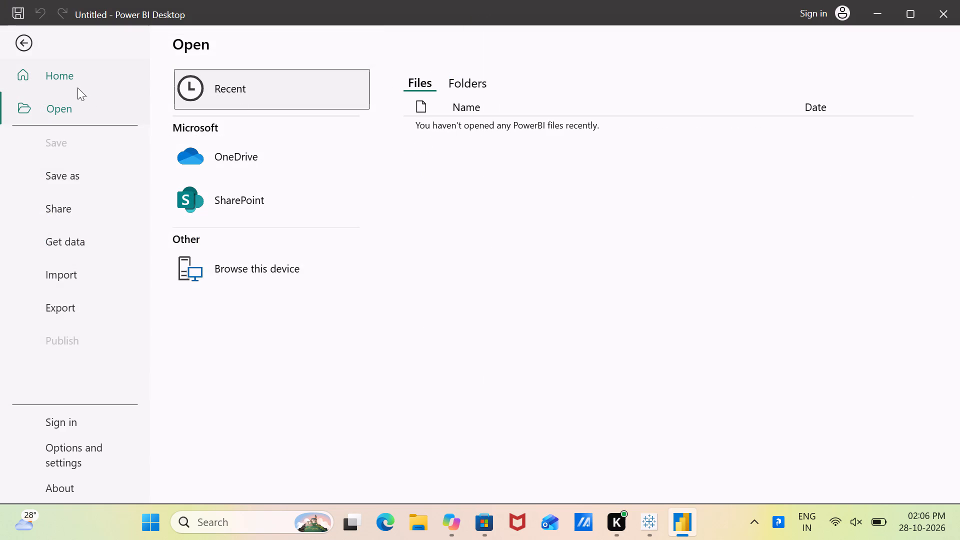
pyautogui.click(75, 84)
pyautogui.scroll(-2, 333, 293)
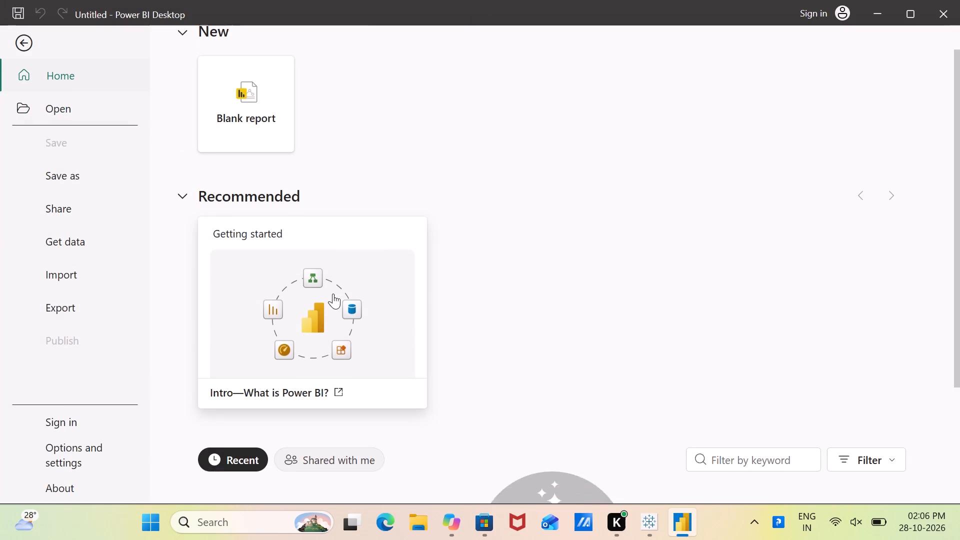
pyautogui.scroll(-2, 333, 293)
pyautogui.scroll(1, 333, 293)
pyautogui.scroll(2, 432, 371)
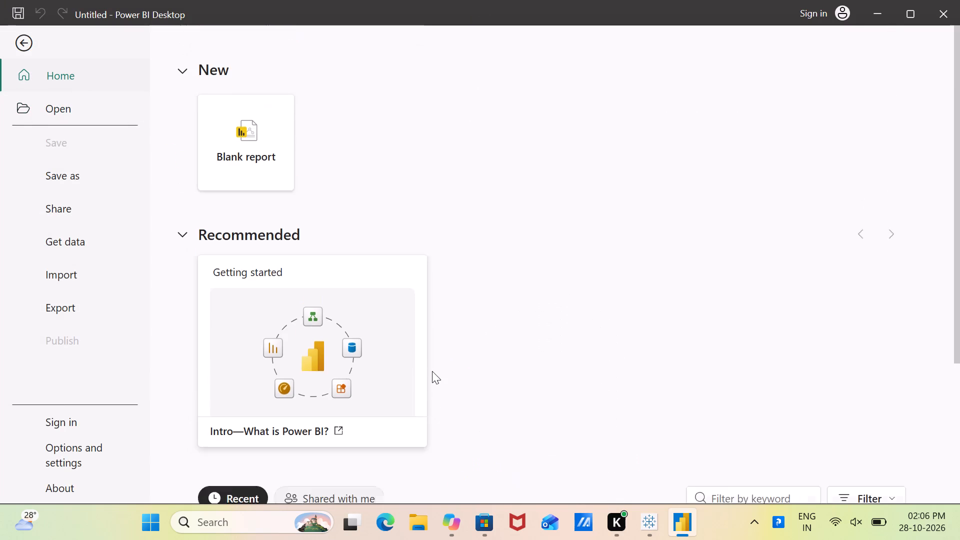
# Open the recommended "Intro—What is Power BI?" content in the browser, and close the browser window.
pyautogui.scroll(1, 432, 371)
pyautogui.click(319, 334)
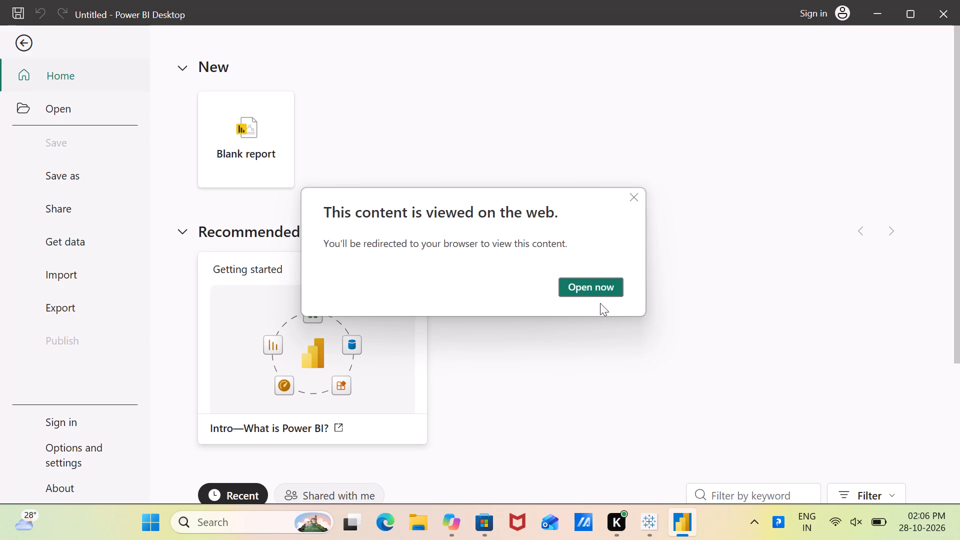
pyautogui.click(607, 286)
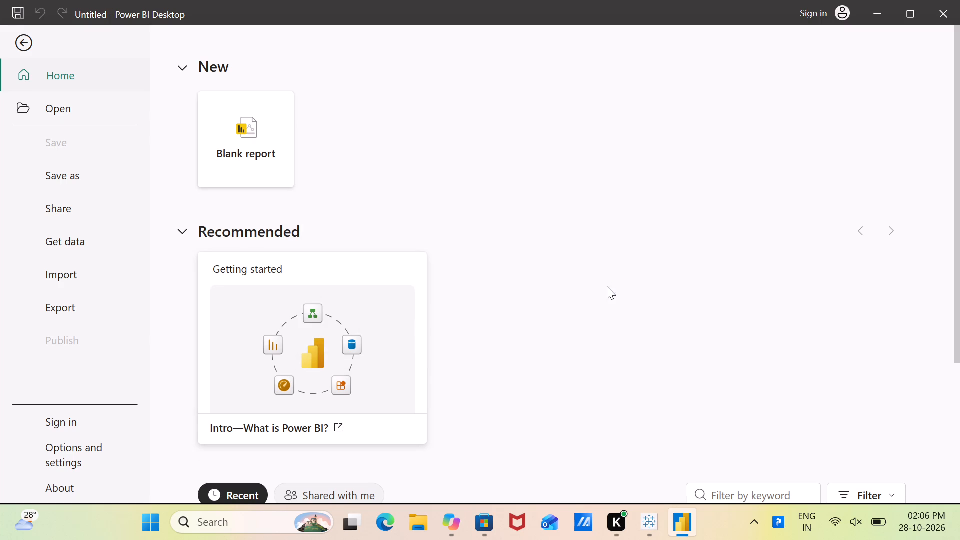
pyautogui.click(959, 0)
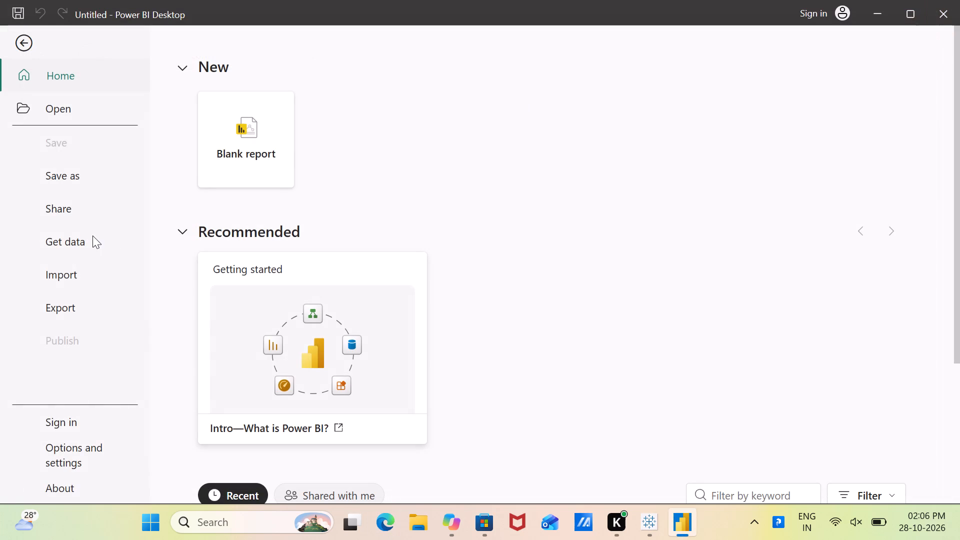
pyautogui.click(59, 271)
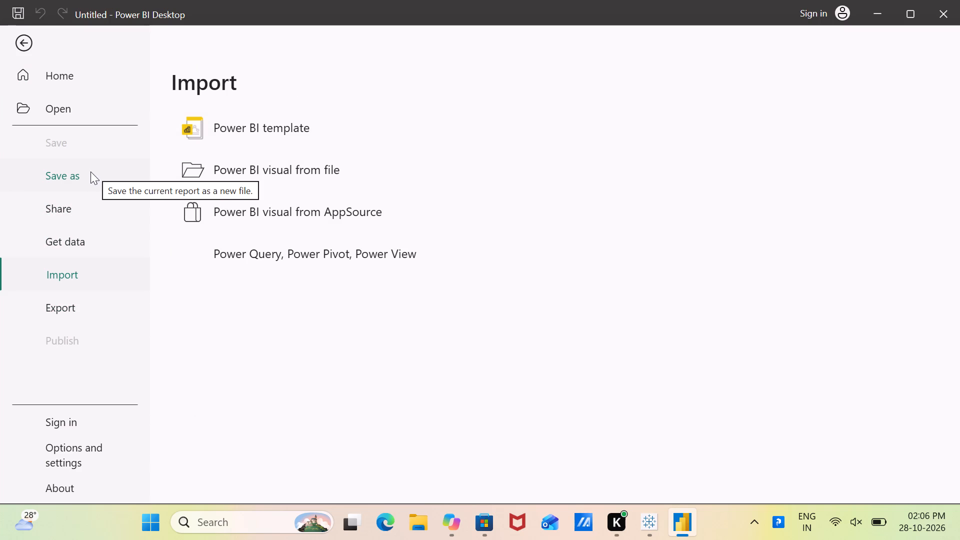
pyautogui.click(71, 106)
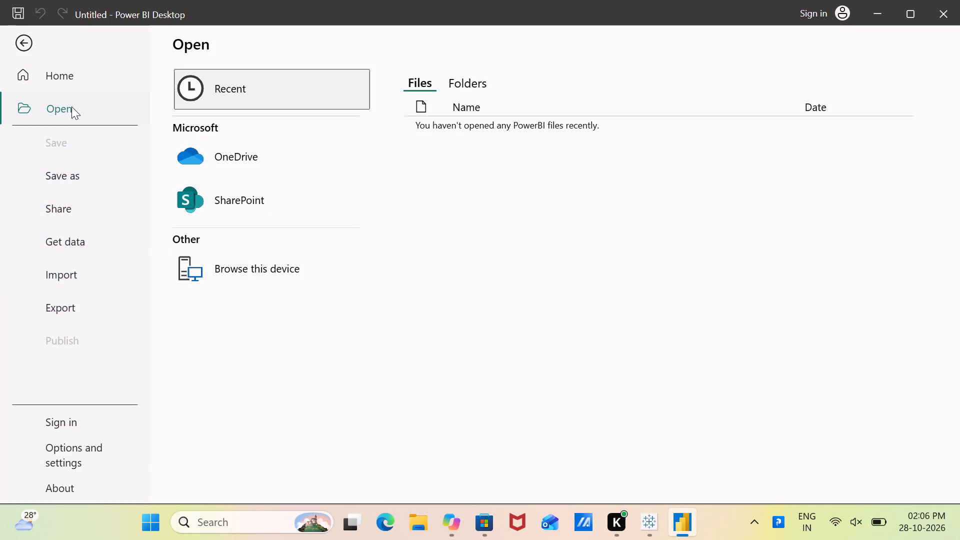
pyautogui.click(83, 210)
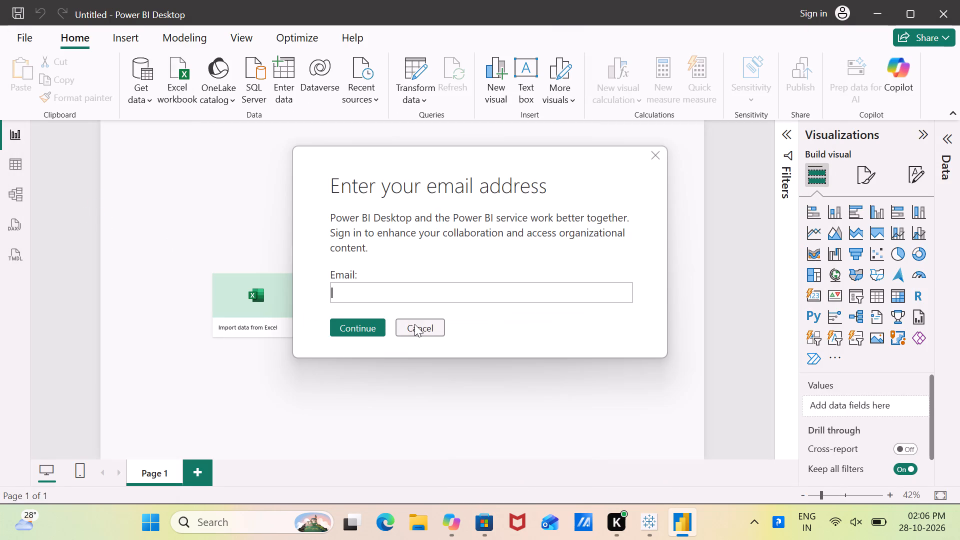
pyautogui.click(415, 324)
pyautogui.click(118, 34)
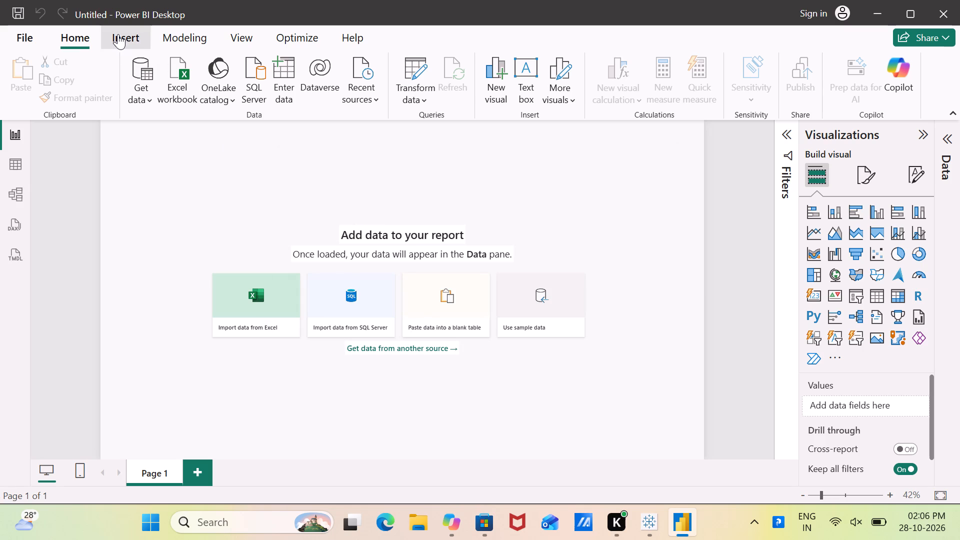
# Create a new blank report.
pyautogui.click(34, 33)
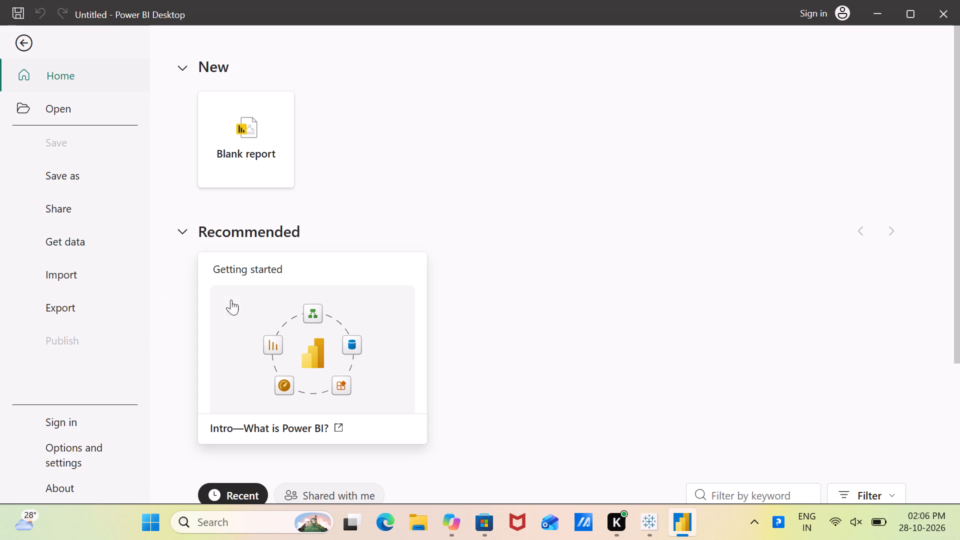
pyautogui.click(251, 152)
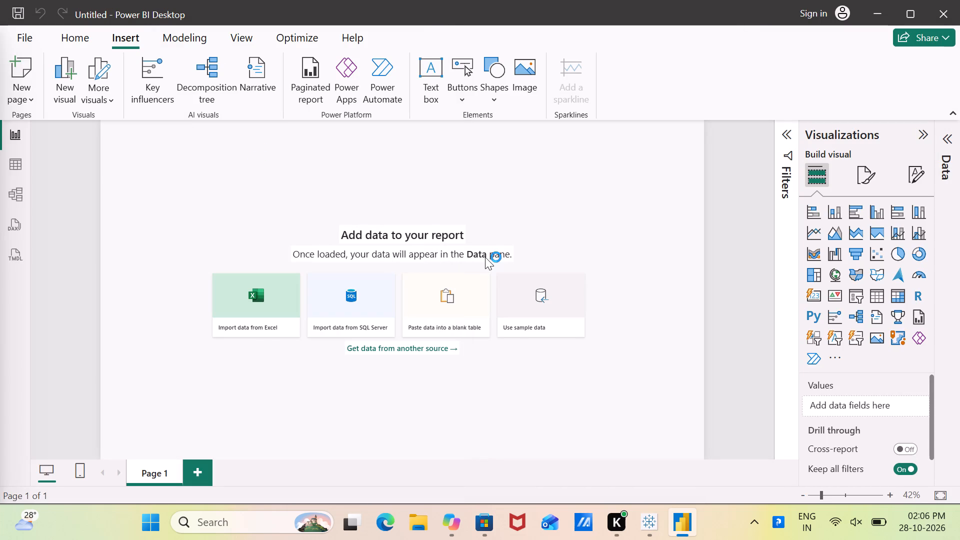
# Import data from the Excel workbook sample_-_superstore (1) in the Downloads folder into the original untitled report.
pyautogui.click(268, 299)
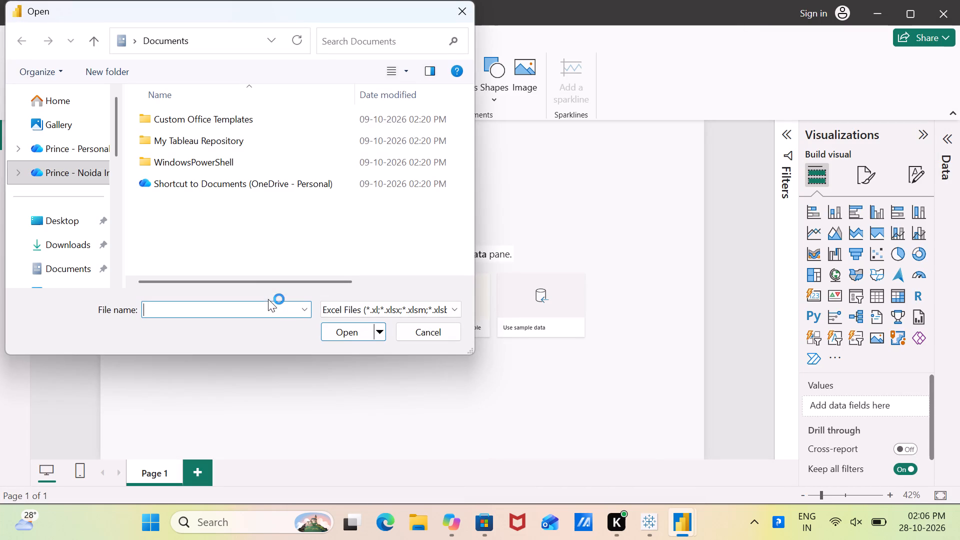
pyautogui.click(46, 218)
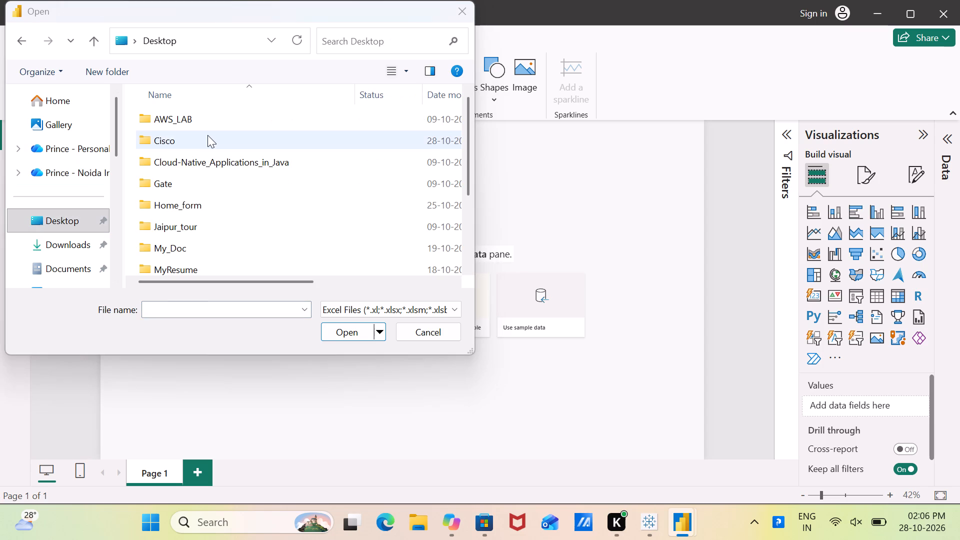
pyautogui.scroll(-1, 207, 135)
pyautogui.click(62, 253)
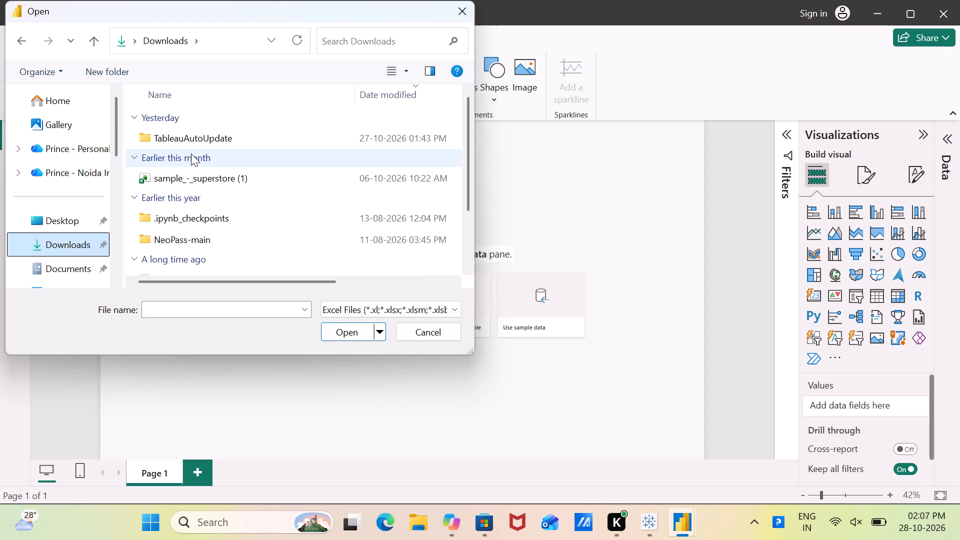
pyautogui.click(189, 176)
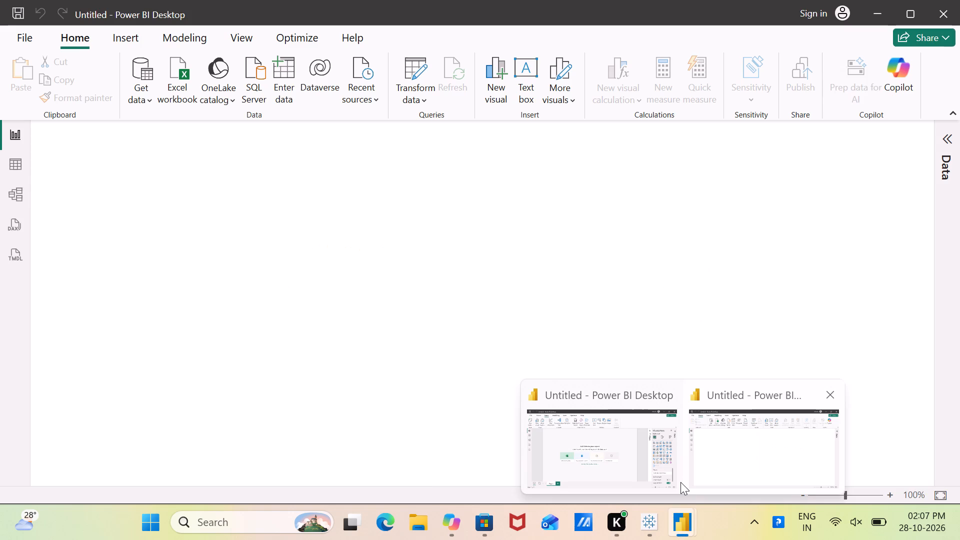
pyautogui.click(631, 476)
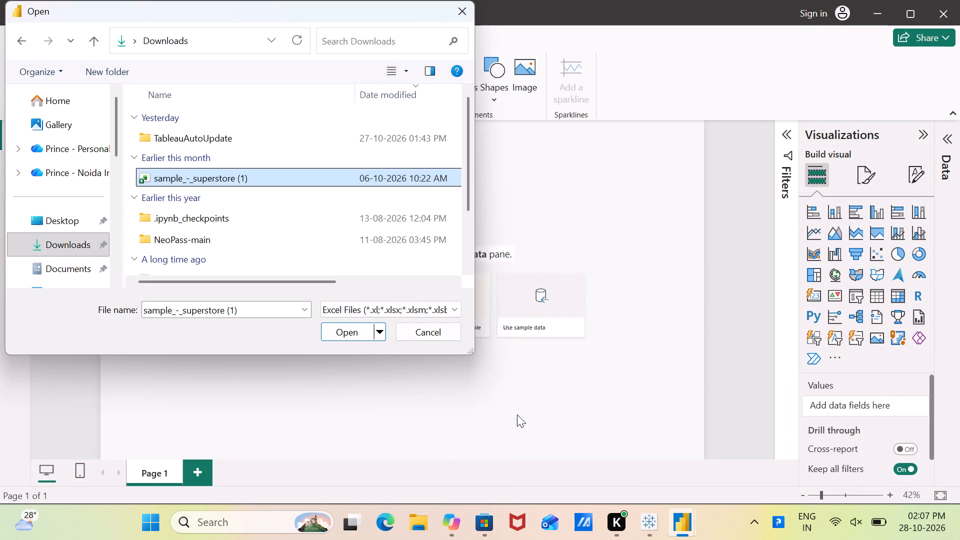
pyautogui.click(359, 335)
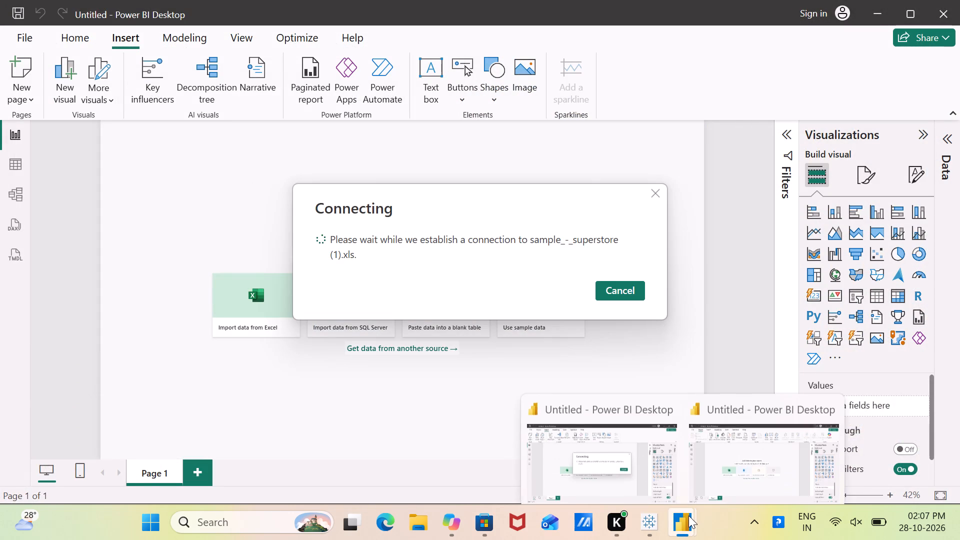
pyautogui.click(725, 465)
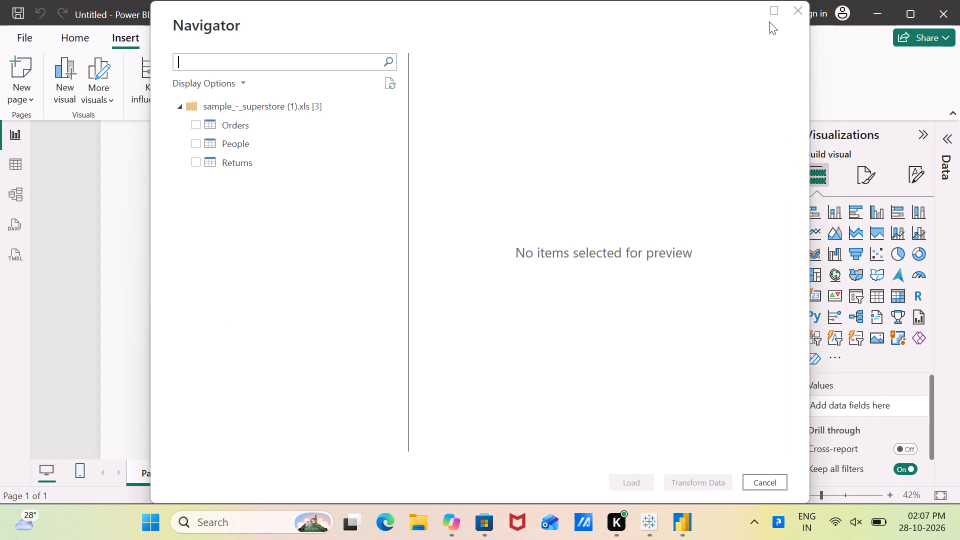
# Load the Orders, People and Returns tables from the superstore workbook into the report.
pyautogui.click(197, 124)
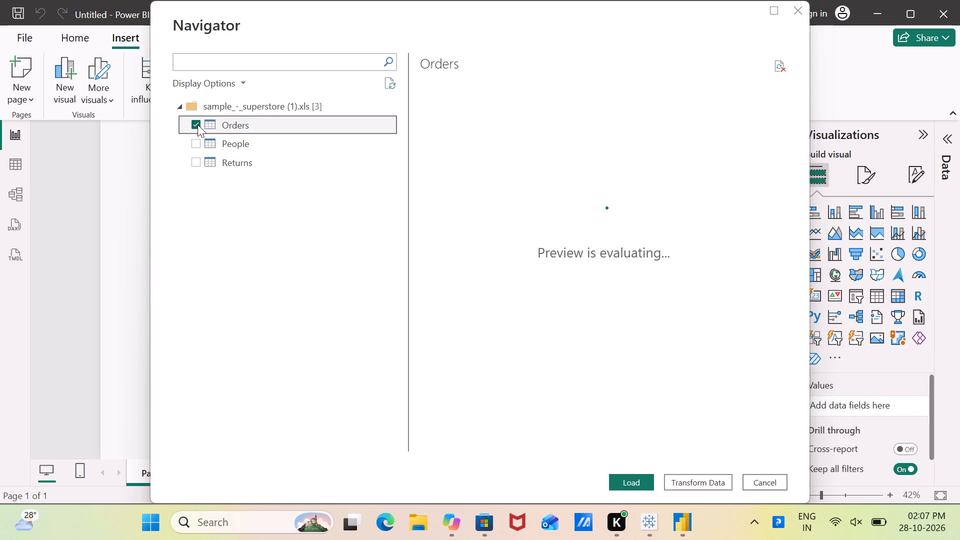
pyautogui.click(199, 144)
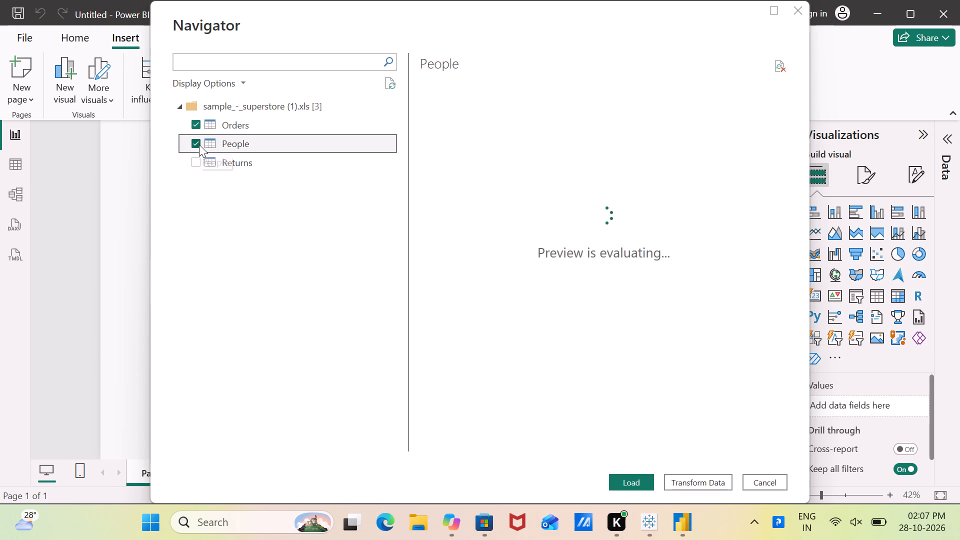
pyautogui.click(199, 159)
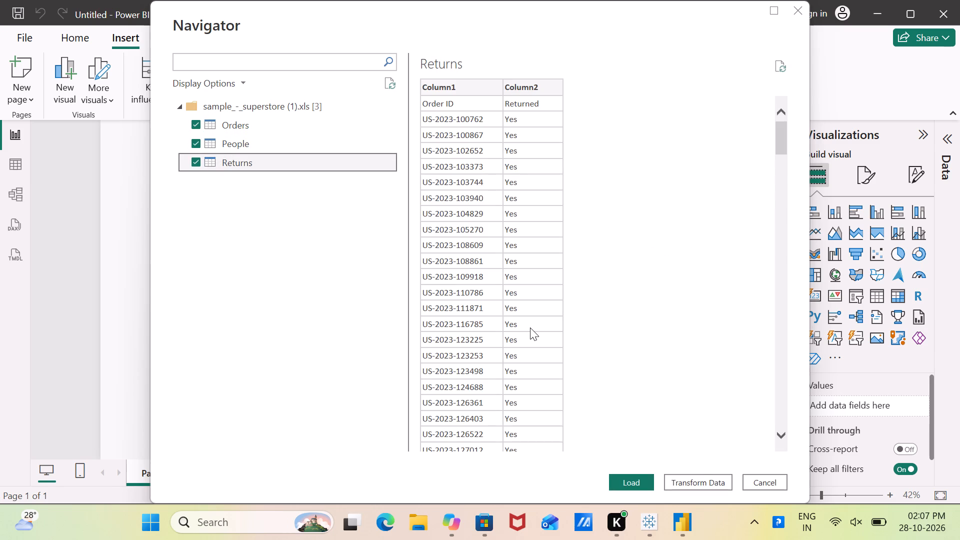
pyautogui.click(642, 485)
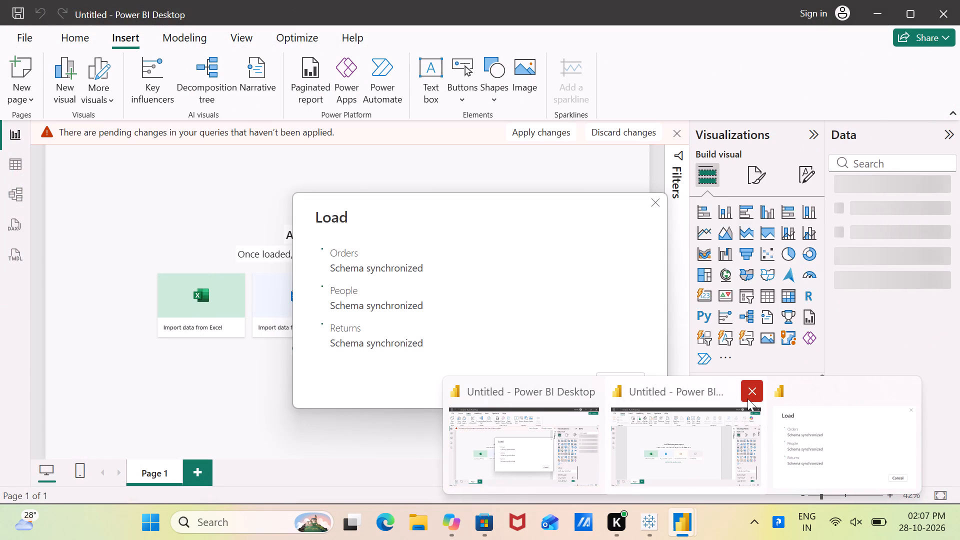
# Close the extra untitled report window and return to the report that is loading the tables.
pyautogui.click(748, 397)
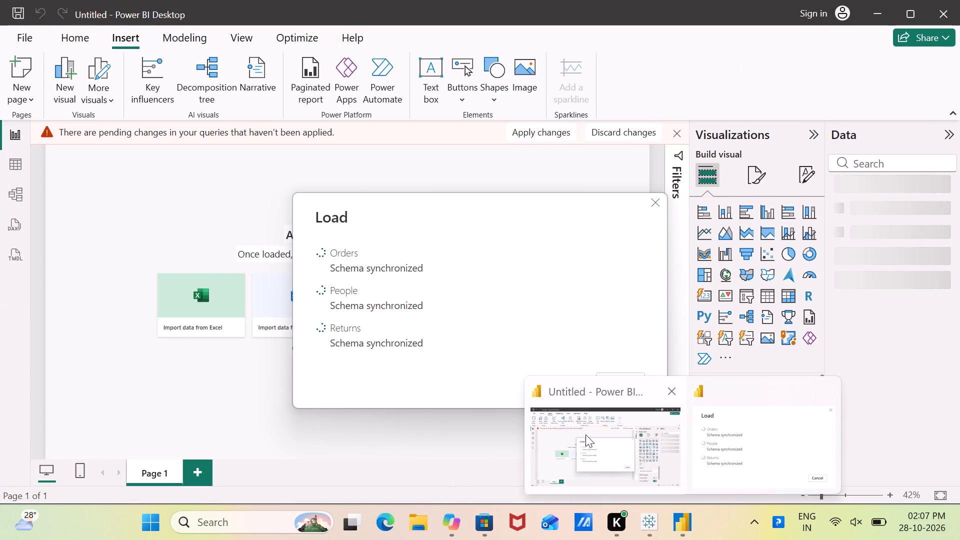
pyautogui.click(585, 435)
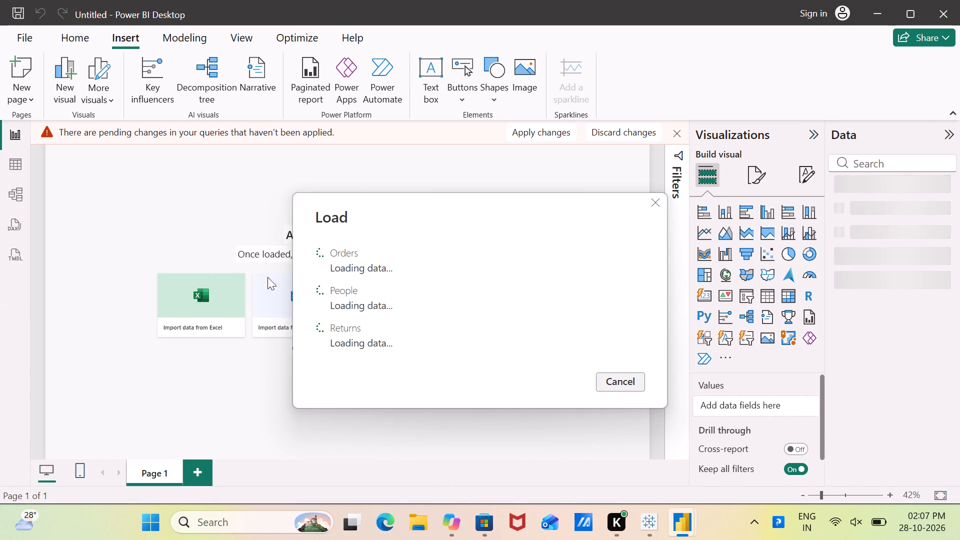
# Insert a Q&A visual on Page 1, shift it away from the page's left edge and enlarge it to most of the page height.
pyautogui.click(187, 193)
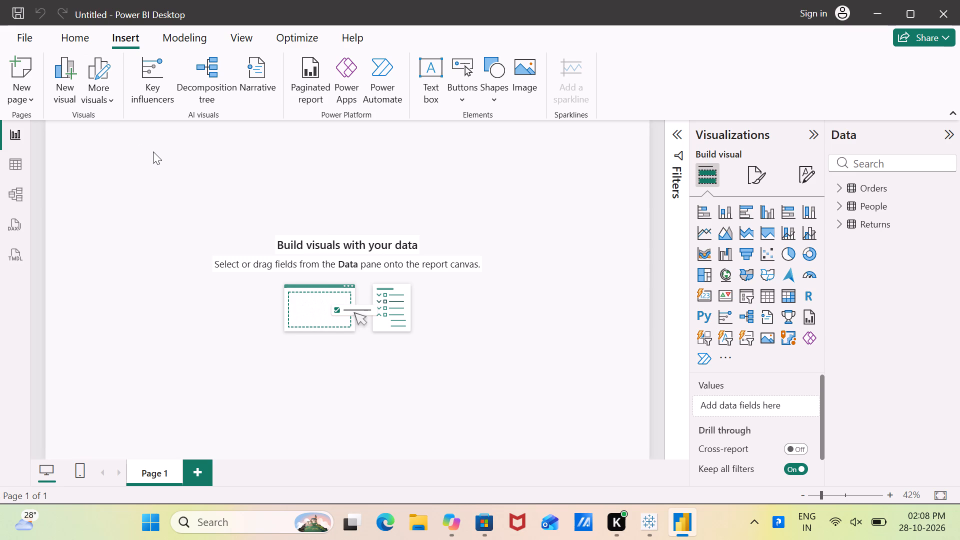
pyautogui.hotkey('ctrl', '/')
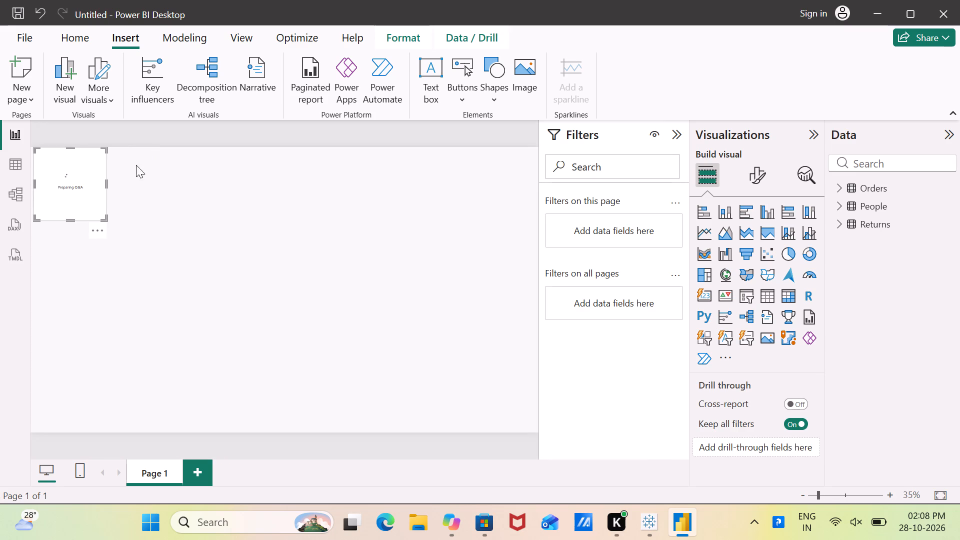
pyautogui.moveTo(107, 179); pyautogui.dragTo(219, 170)
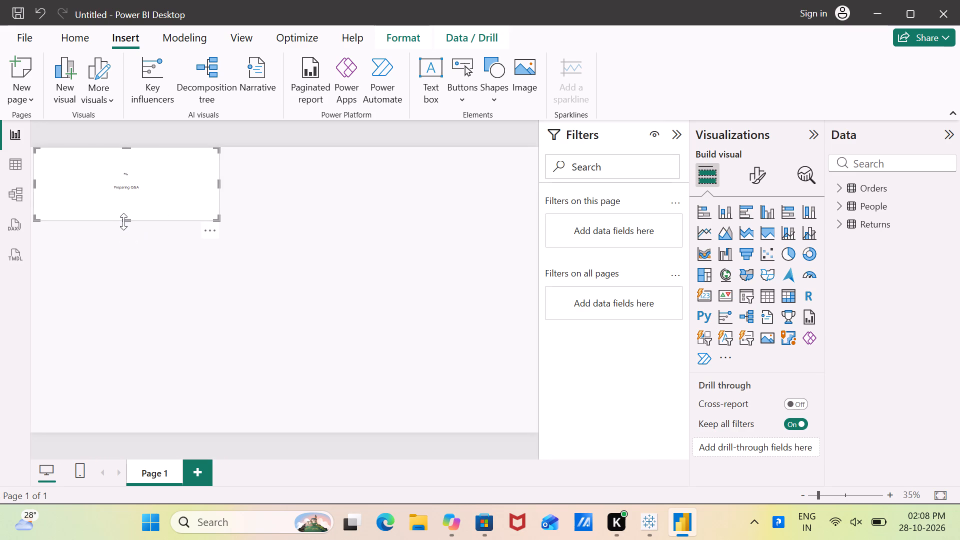
pyautogui.moveTo(124, 221); pyautogui.dragTo(136, 302)
pyautogui.moveTo(128, 233); pyautogui.dragTo(192, 242)
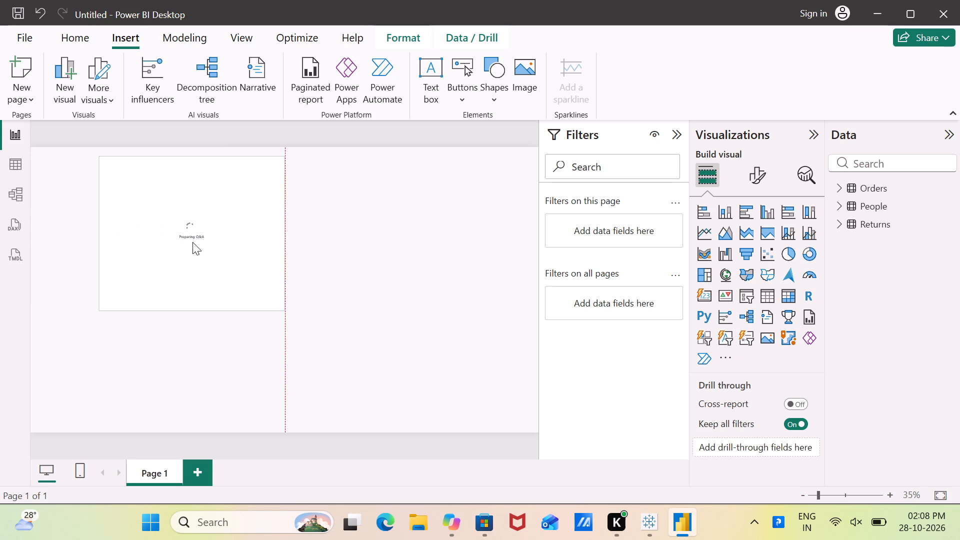
pyautogui.moveTo(192, 242); pyautogui.dragTo(206, 237)
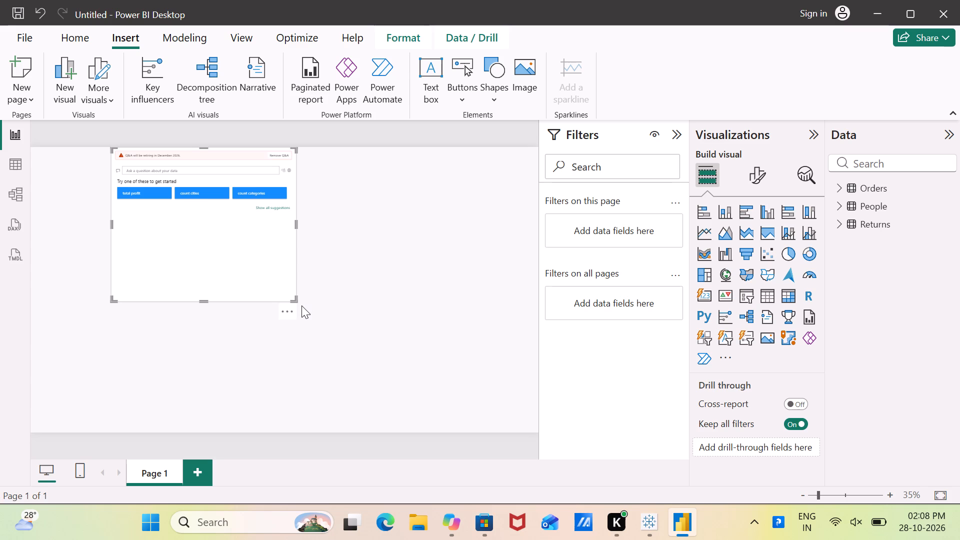
pyautogui.click(181, 170)
pyautogui.moveTo(297, 297); pyautogui.dragTo(400, 390)
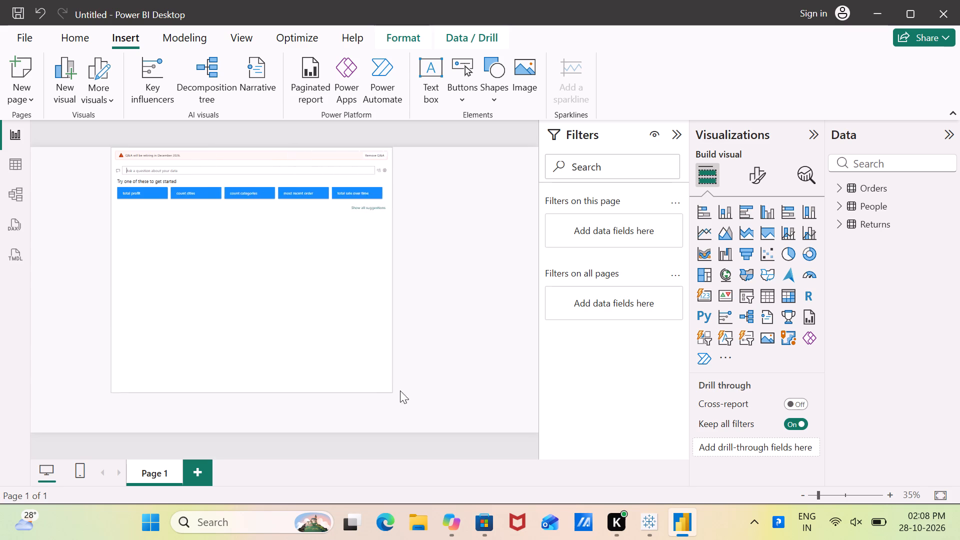
pyautogui.moveTo(400, 390); pyautogui.dragTo(406, 391)
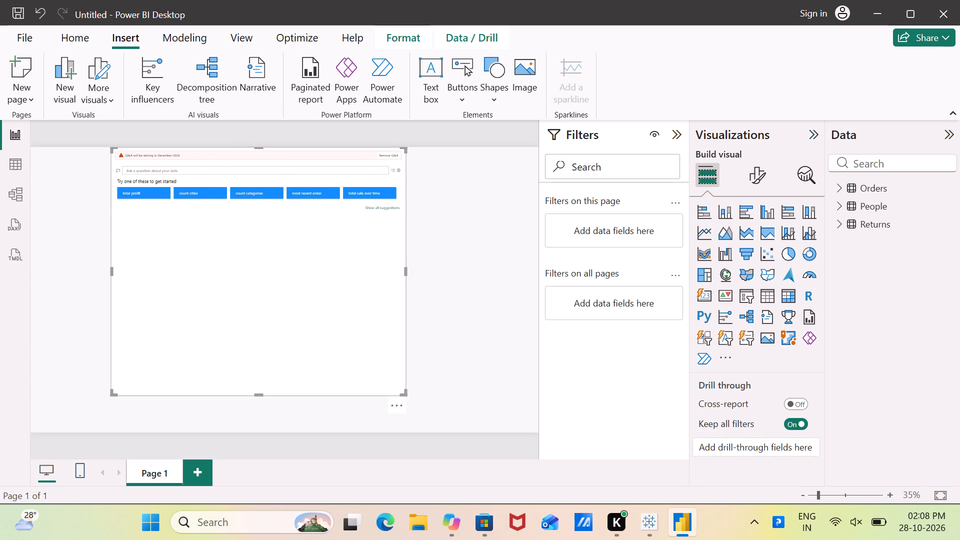
# Ask the Q&A visual for "sales by category by profit", using the suggested completion.
pyautogui.click(187, 170)
pyautogui.write('sa')
pyautogui.write('les by')
pyautogui.press('space')
pyautogui.write('cate')
pyautogui.press('g')
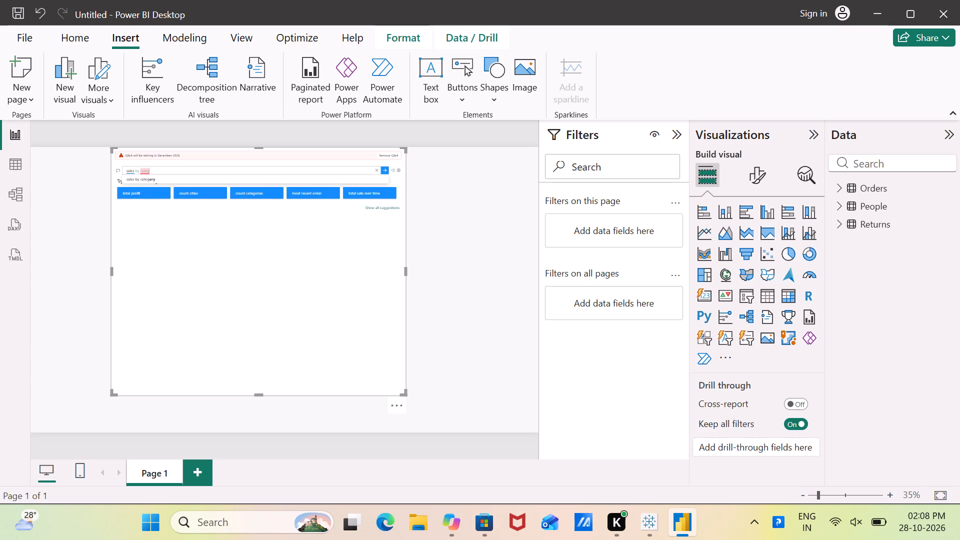
pyautogui.press('BackSpace')
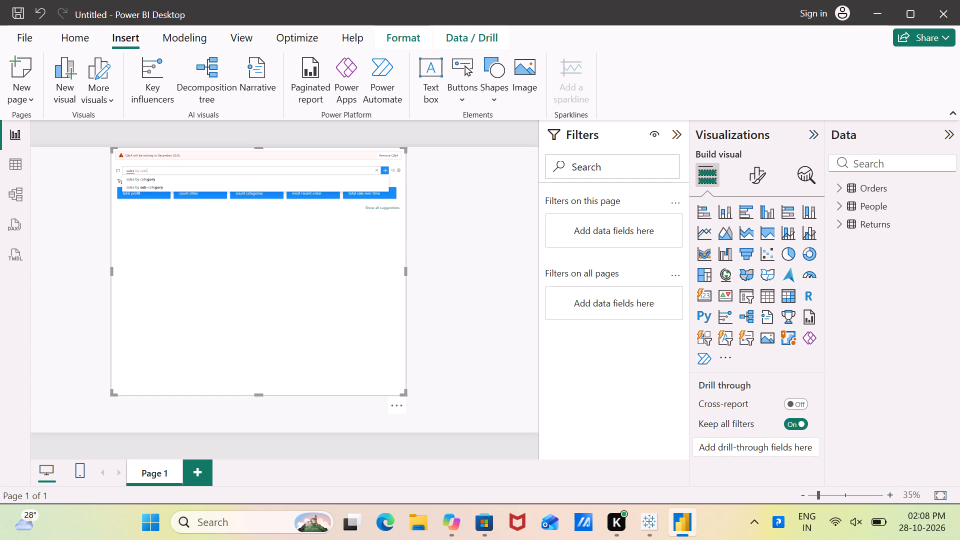
pyautogui.write('gory')
pyautogui.press('space')
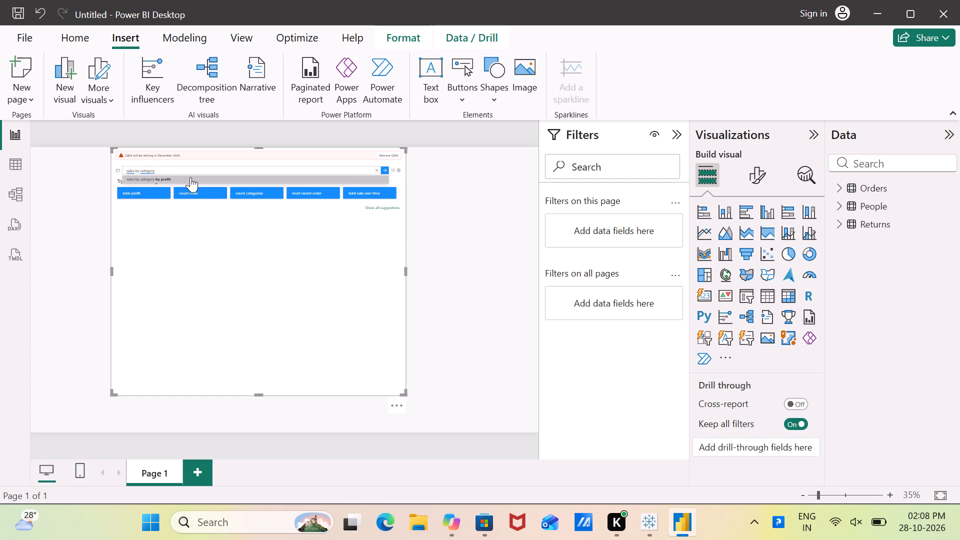
pyautogui.click(191, 177)
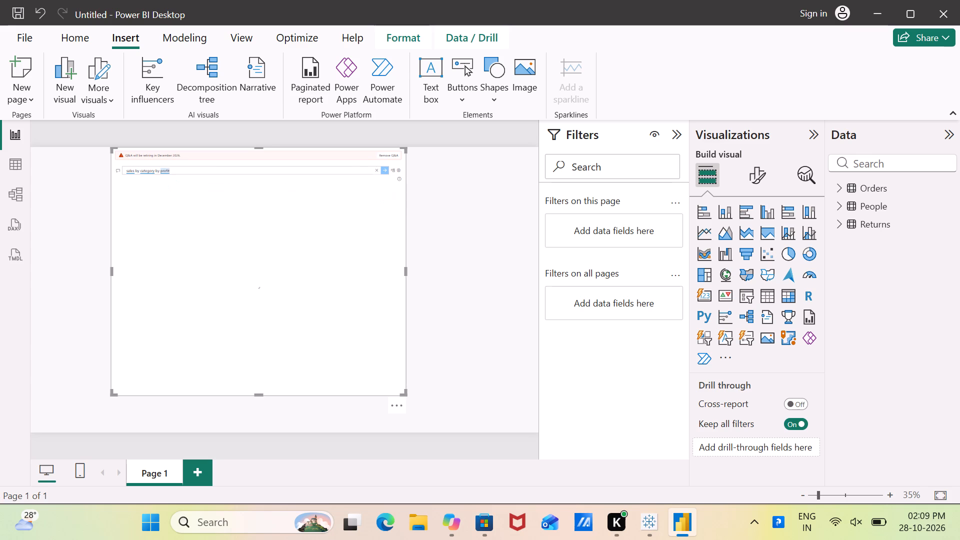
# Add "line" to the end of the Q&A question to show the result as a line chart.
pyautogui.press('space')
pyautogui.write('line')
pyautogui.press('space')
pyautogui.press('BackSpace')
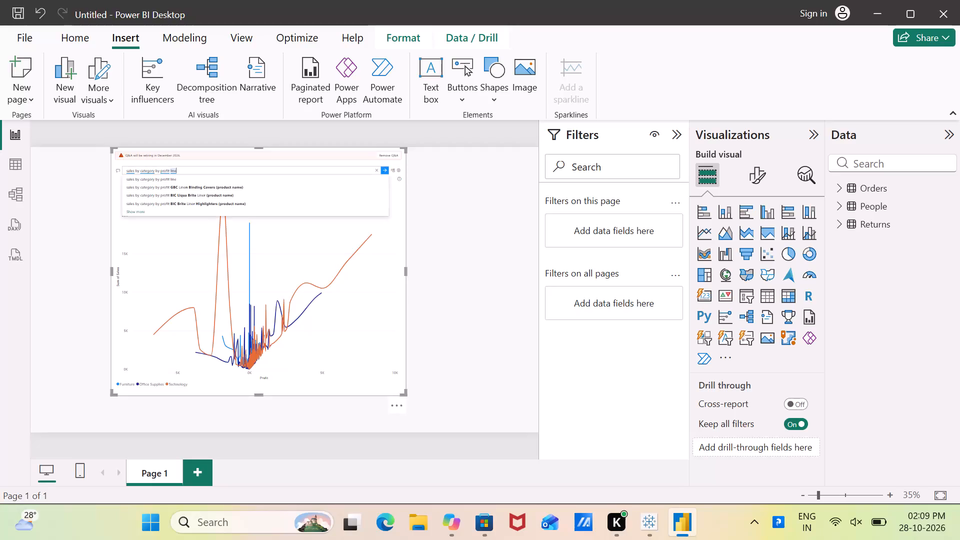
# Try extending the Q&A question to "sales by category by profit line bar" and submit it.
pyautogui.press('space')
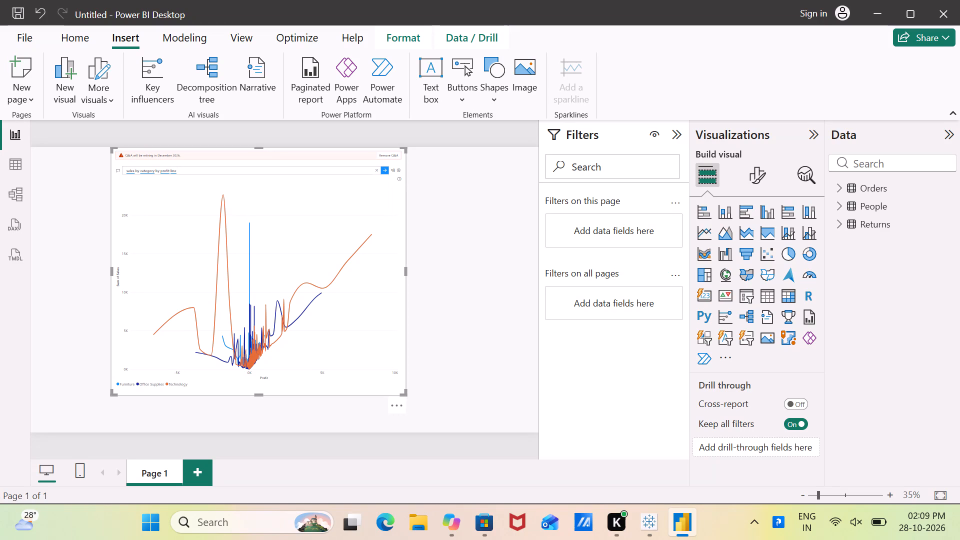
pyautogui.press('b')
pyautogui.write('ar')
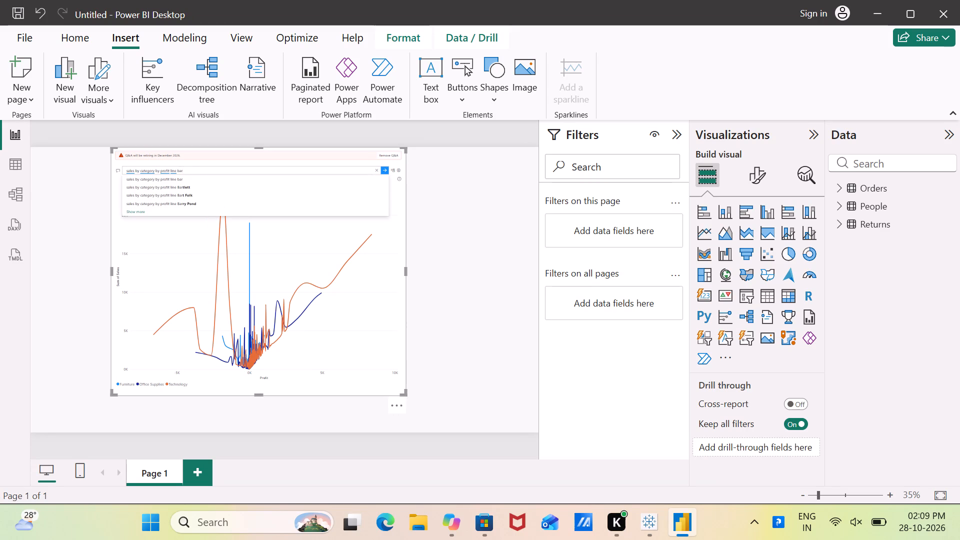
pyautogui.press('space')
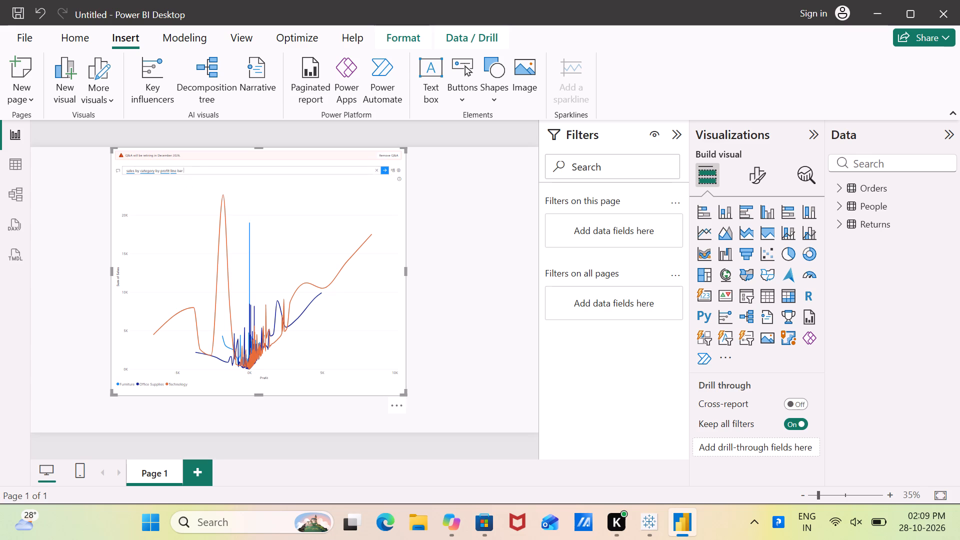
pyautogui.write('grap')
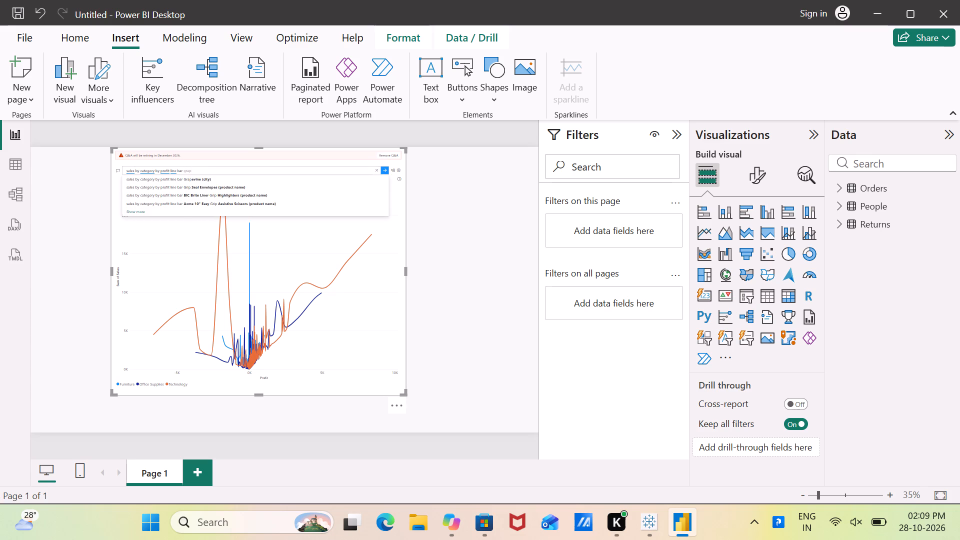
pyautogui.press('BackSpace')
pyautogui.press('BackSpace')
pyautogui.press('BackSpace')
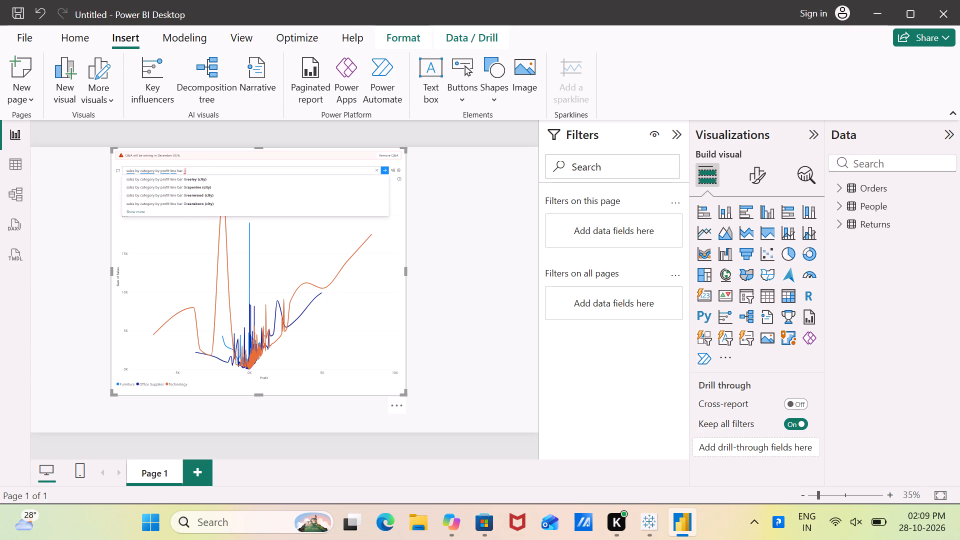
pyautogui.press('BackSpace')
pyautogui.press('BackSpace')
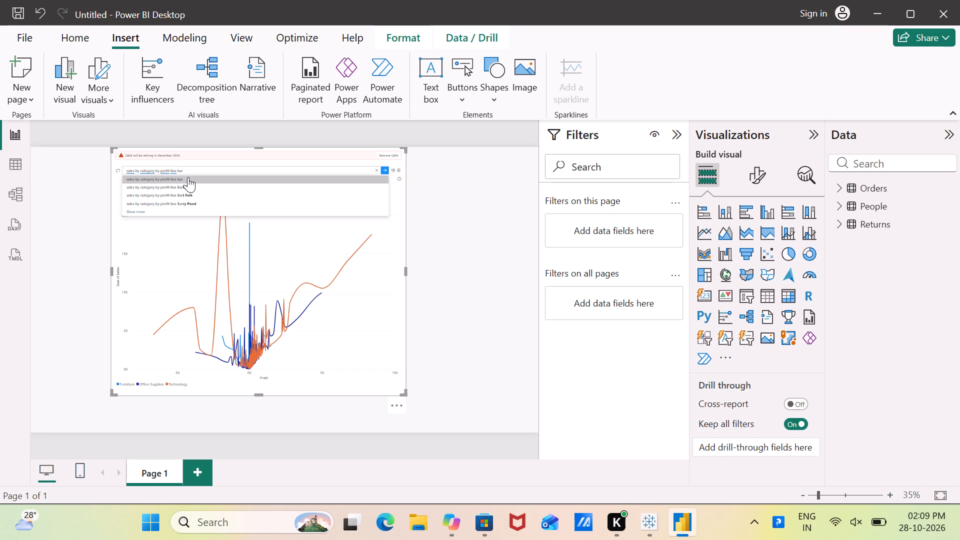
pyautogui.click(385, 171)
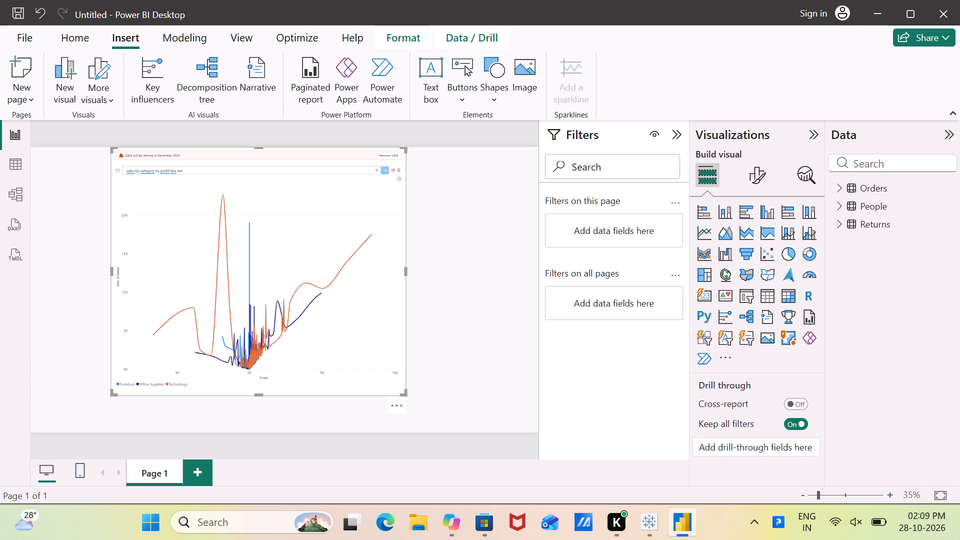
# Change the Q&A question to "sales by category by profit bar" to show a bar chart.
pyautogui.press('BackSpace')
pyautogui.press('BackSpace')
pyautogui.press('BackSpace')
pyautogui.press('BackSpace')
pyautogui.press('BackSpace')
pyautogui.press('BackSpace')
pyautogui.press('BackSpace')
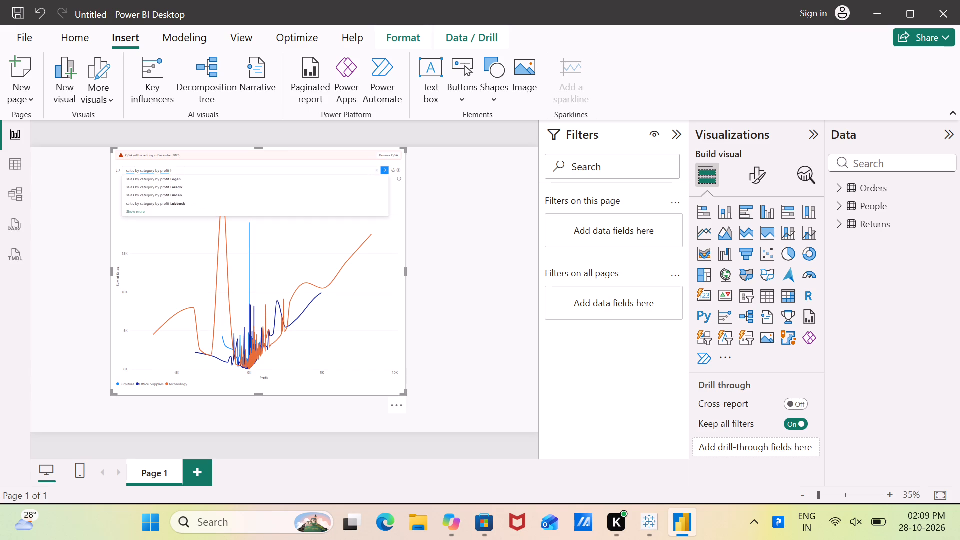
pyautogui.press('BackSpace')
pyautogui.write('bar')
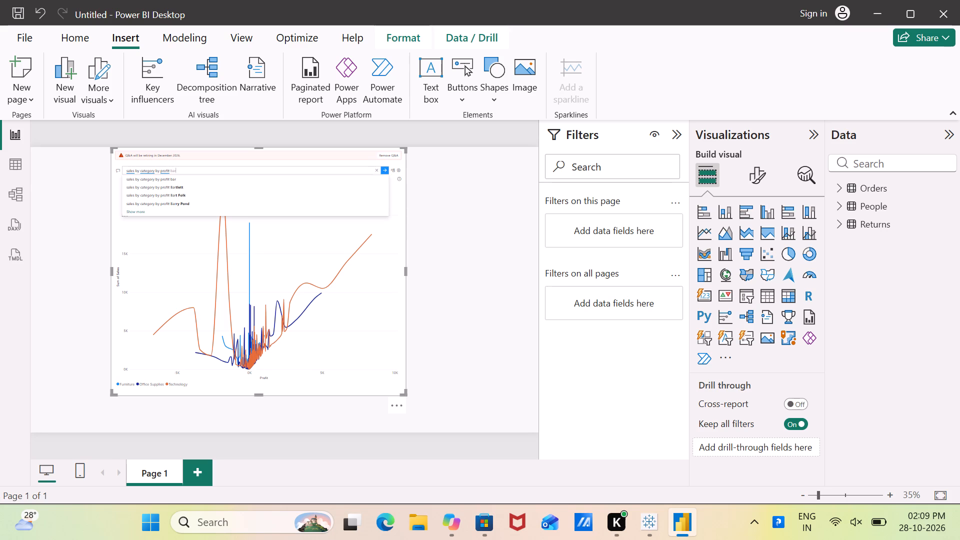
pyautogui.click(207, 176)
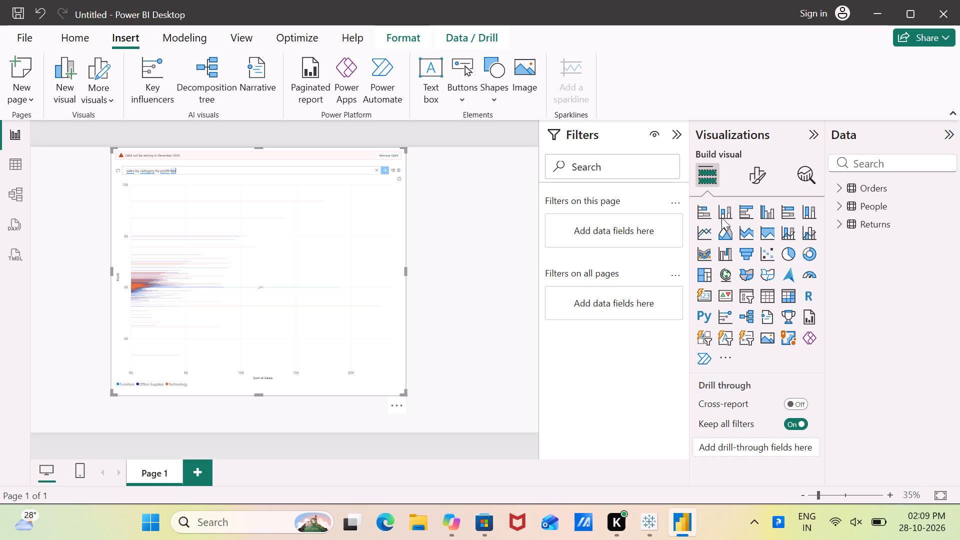
# Switch to Tableau Public to check the Sheet 1 profit chart for comparison, and return to Power BI Desktop.
pyautogui.click(651, 514)
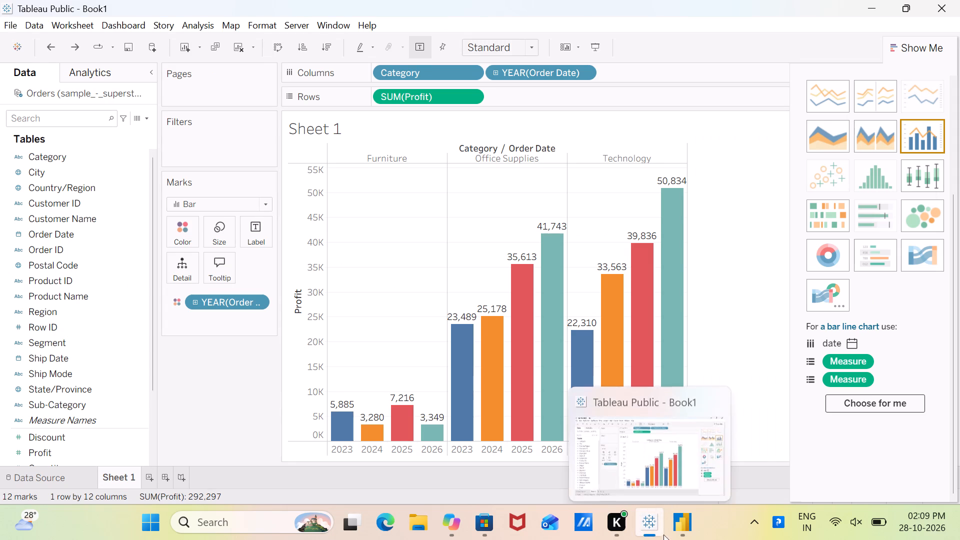
pyautogui.click(689, 534)
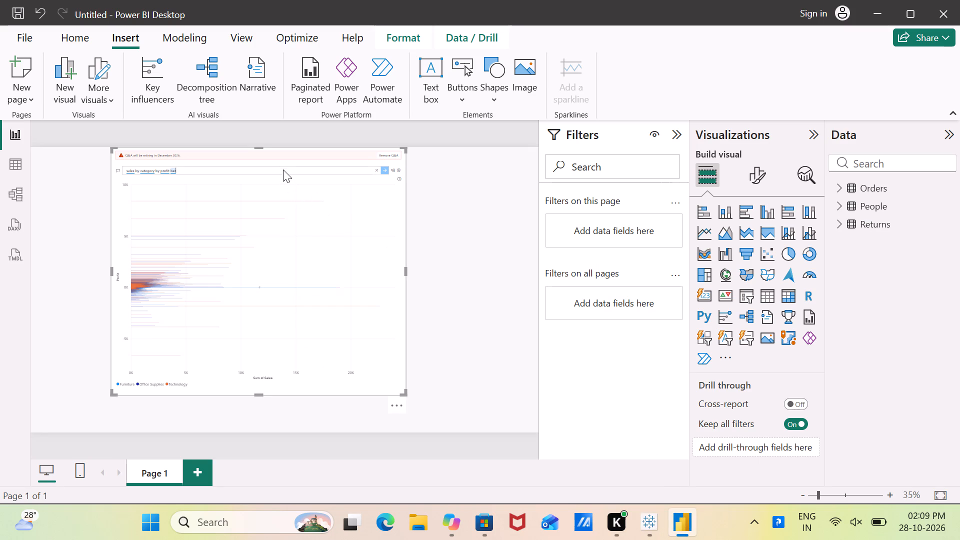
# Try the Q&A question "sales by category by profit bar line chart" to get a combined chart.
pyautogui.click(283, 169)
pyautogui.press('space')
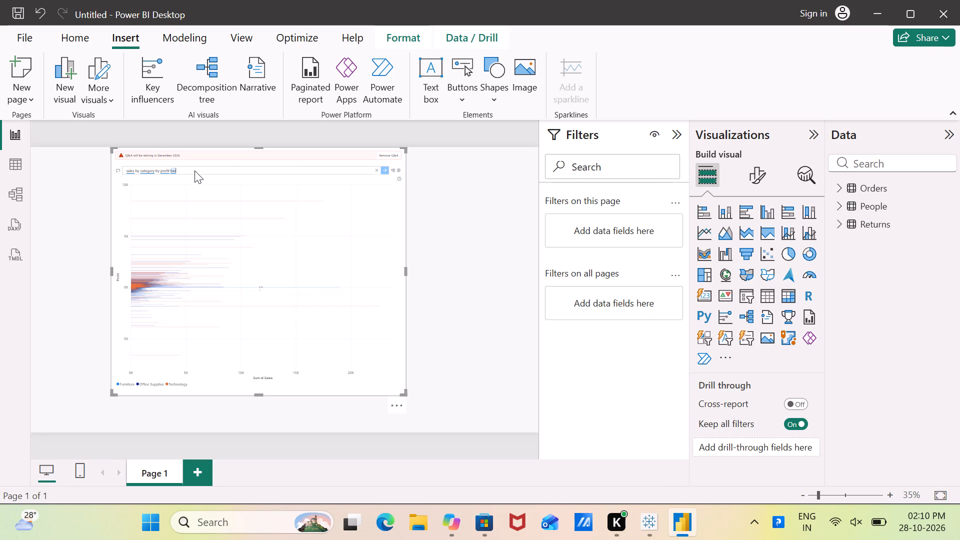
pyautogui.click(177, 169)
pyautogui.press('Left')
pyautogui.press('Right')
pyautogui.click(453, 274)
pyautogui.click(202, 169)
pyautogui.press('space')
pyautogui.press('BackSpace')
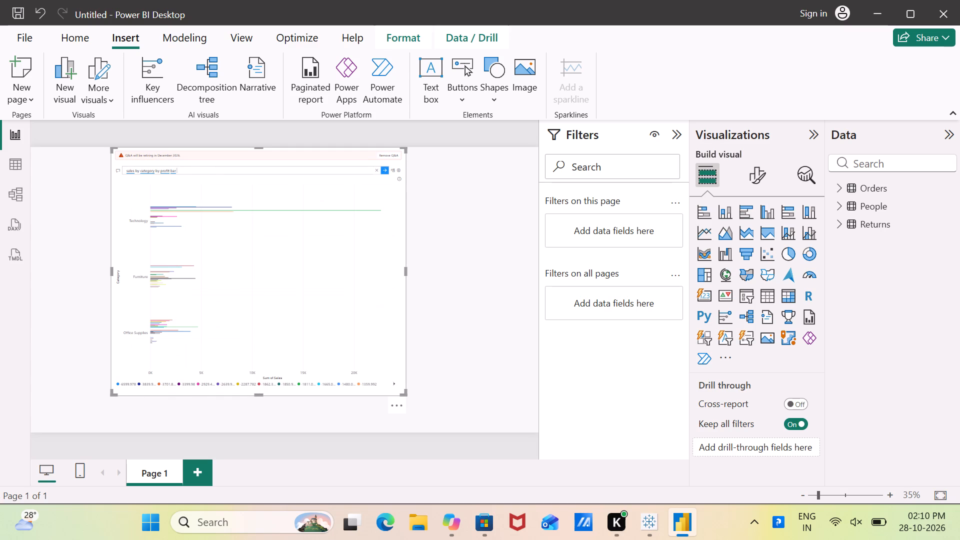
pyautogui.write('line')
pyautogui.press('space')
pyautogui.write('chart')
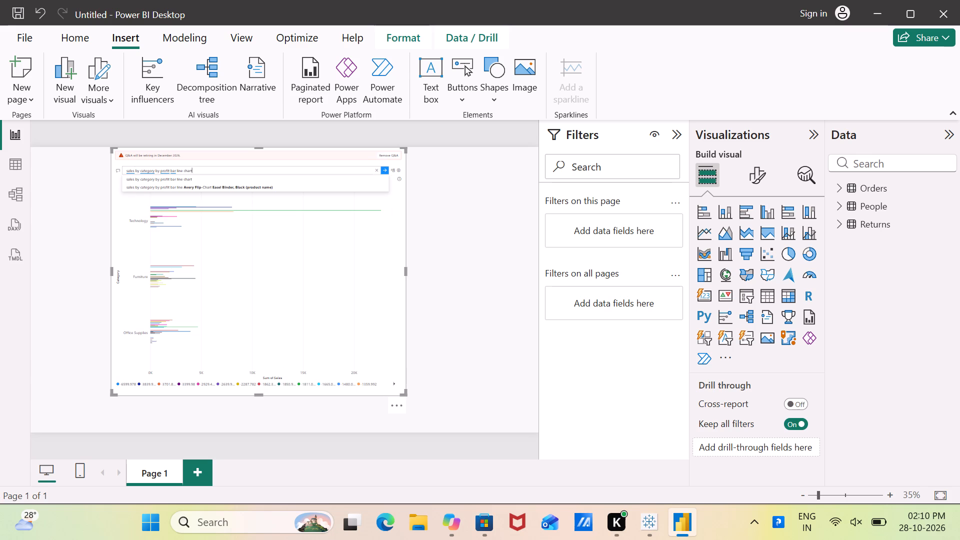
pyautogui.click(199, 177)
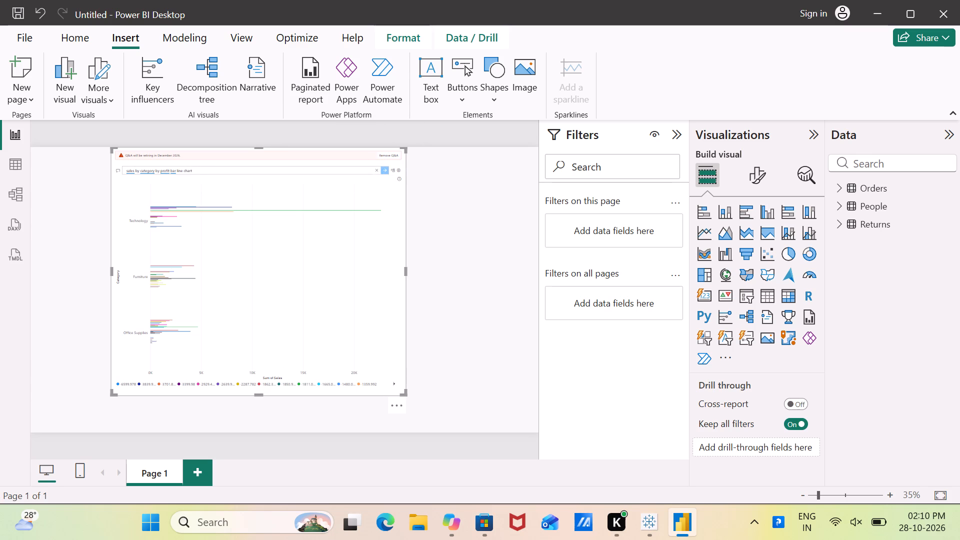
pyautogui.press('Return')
# Replace the chart wording so the Q&A question reads "sales by category by profit donut" and submit it.
pyautogui.press('BackSpace')
pyautogui.press('BackSpace')
pyautogui.press('BackSpace')
pyautogui.press('BackSpace')
pyautogui.press('BackSpace')
pyautogui.press('BackSpace')
pyautogui.press('BackSpace')
pyautogui.press('BackSpace')
pyautogui.press('BackSpace')
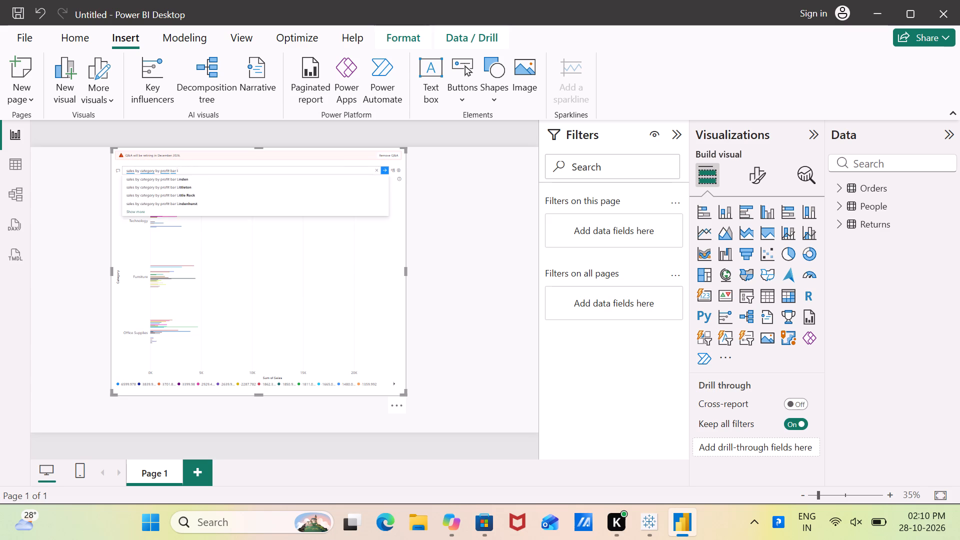
pyautogui.press('BackSpace')
pyautogui.press('BackSpace')
pyautogui.press('BackSpace')
pyautogui.press('BackSpace')
pyautogui.press('BackSpace')
pyautogui.press('d')
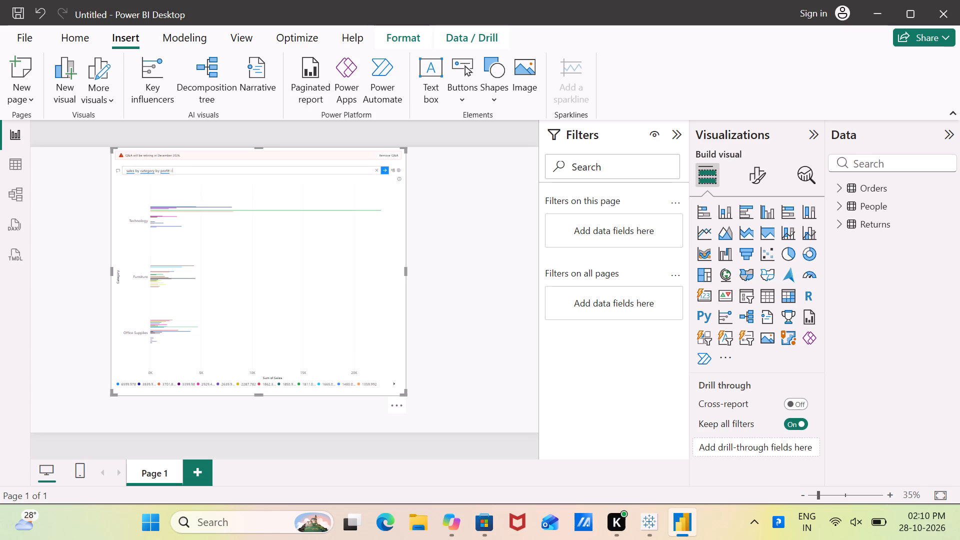
pyautogui.write('onu')
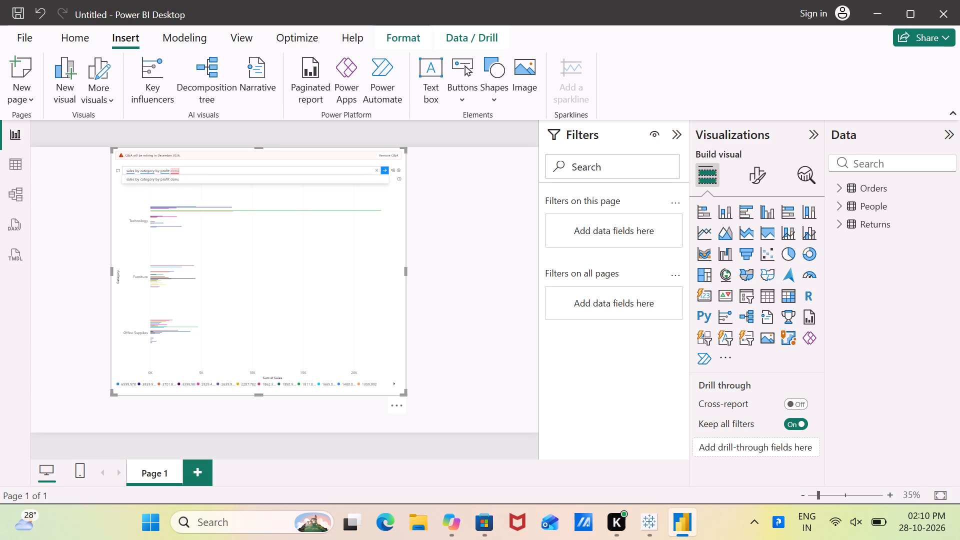
pyautogui.press('t')
pyautogui.click(207, 180)
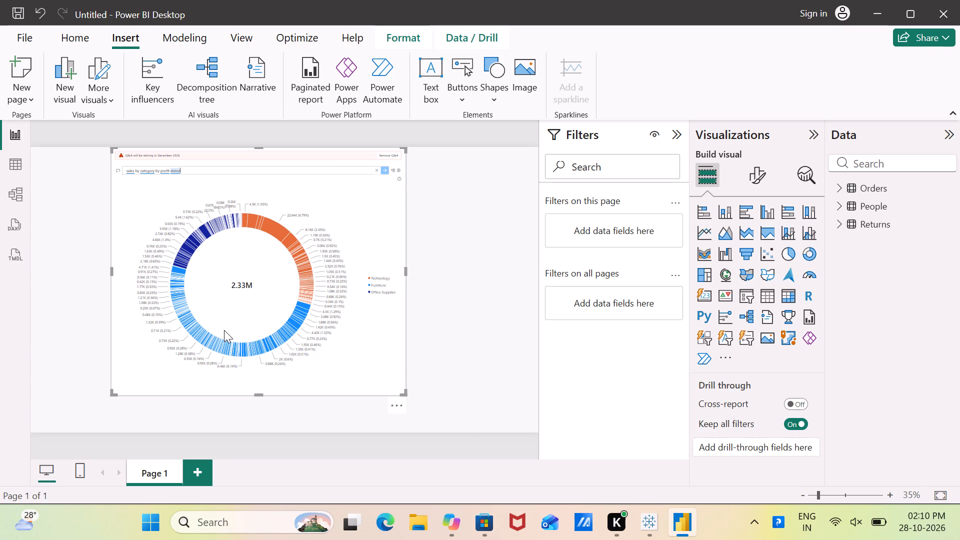
pyautogui.click(382, 171)
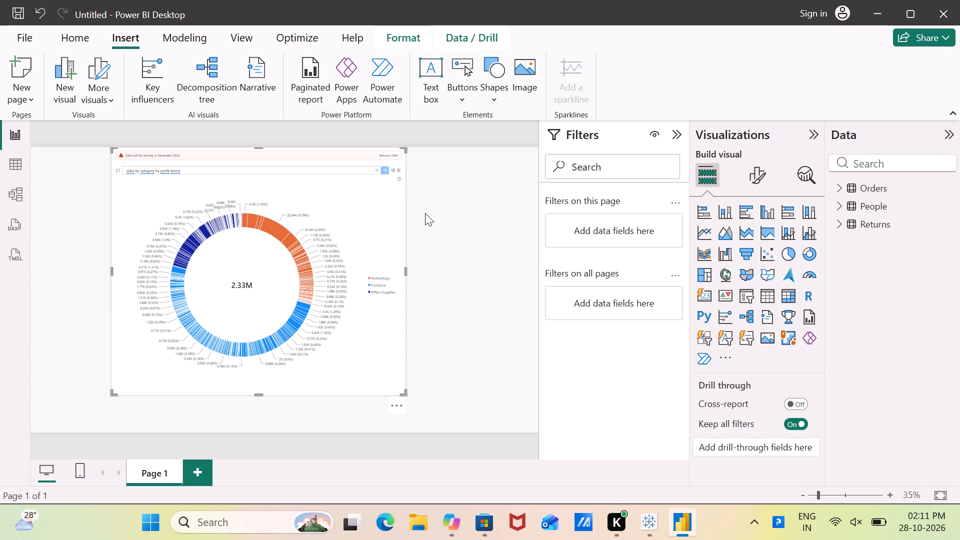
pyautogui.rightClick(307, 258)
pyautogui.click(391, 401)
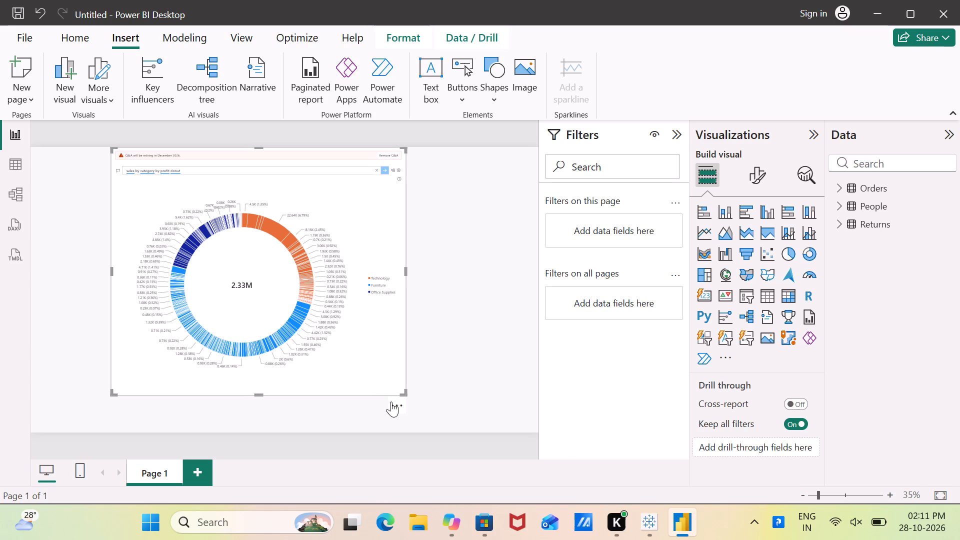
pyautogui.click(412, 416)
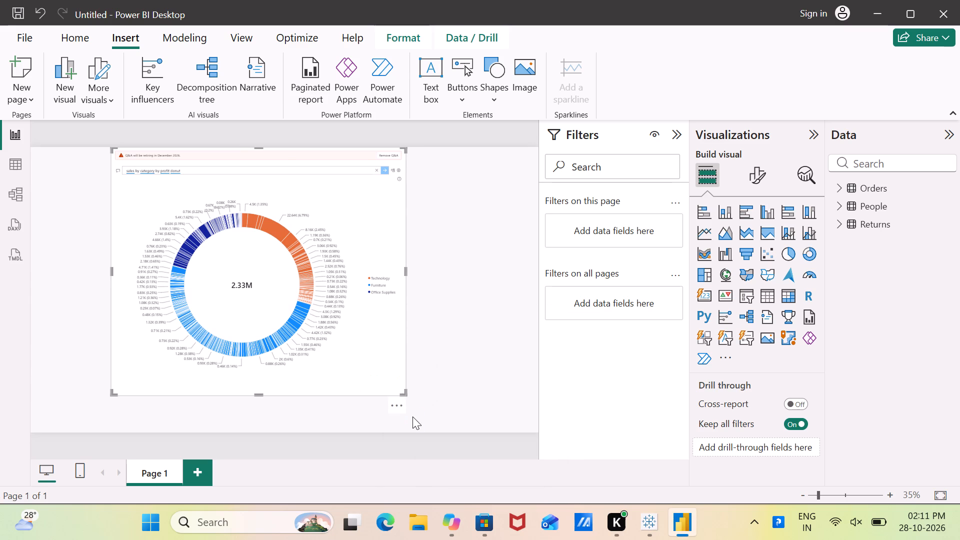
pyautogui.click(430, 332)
# Move the Q&A visual near the page's left edge and convert its donut result into a standard visual.
pyautogui.moveTo(243, 313); pyautogui.dragTo(179, 308)
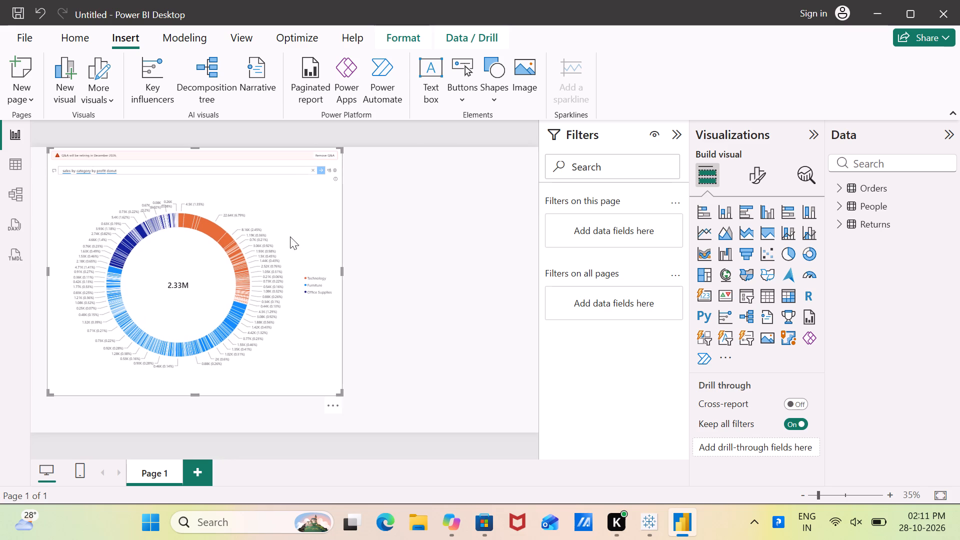
pyautogui.click(329, 171)
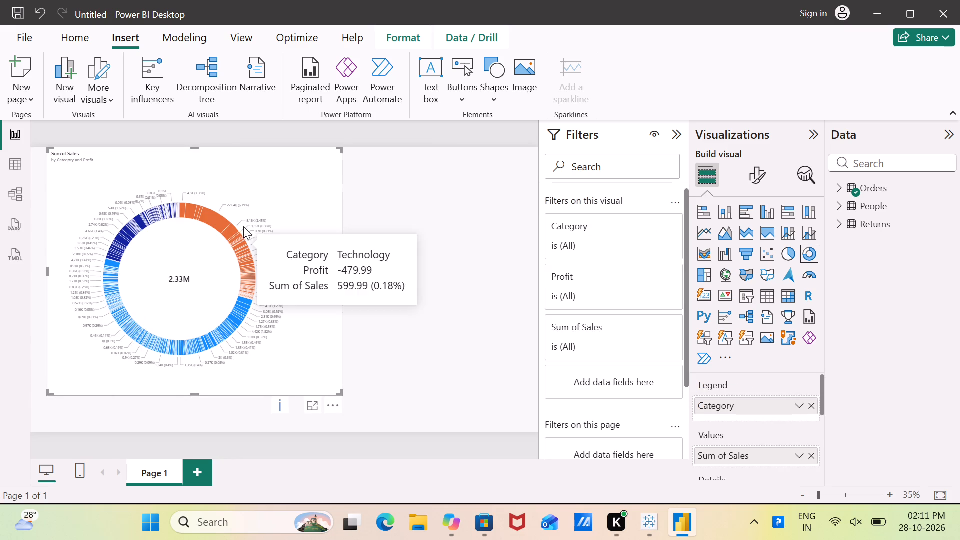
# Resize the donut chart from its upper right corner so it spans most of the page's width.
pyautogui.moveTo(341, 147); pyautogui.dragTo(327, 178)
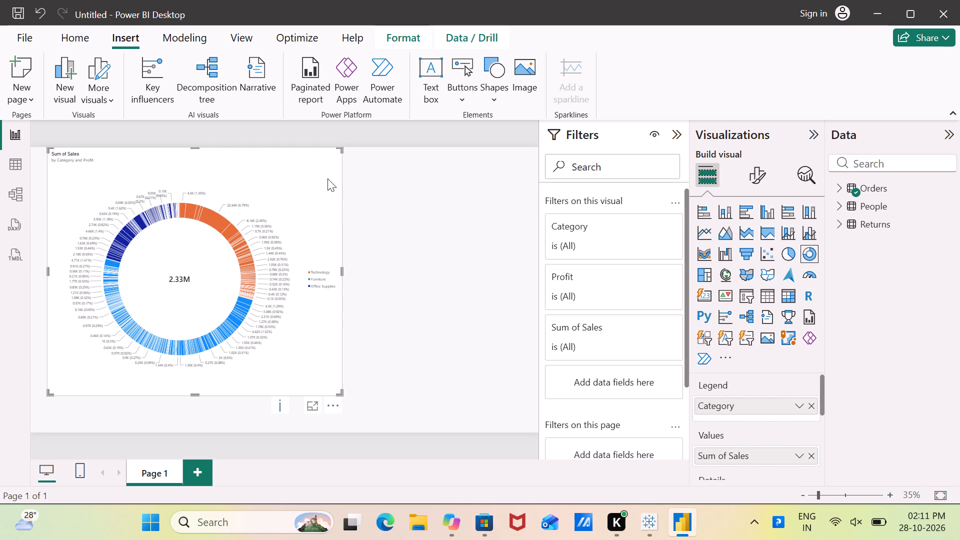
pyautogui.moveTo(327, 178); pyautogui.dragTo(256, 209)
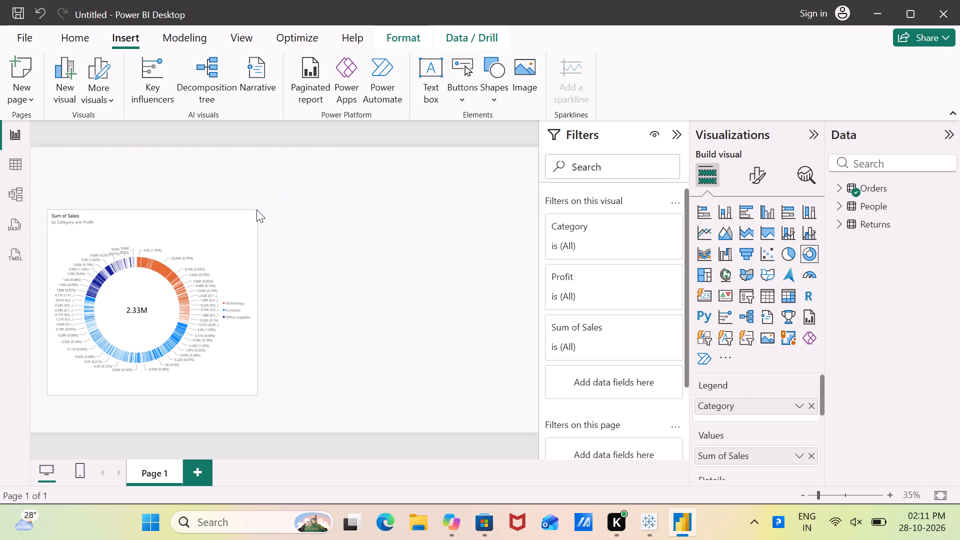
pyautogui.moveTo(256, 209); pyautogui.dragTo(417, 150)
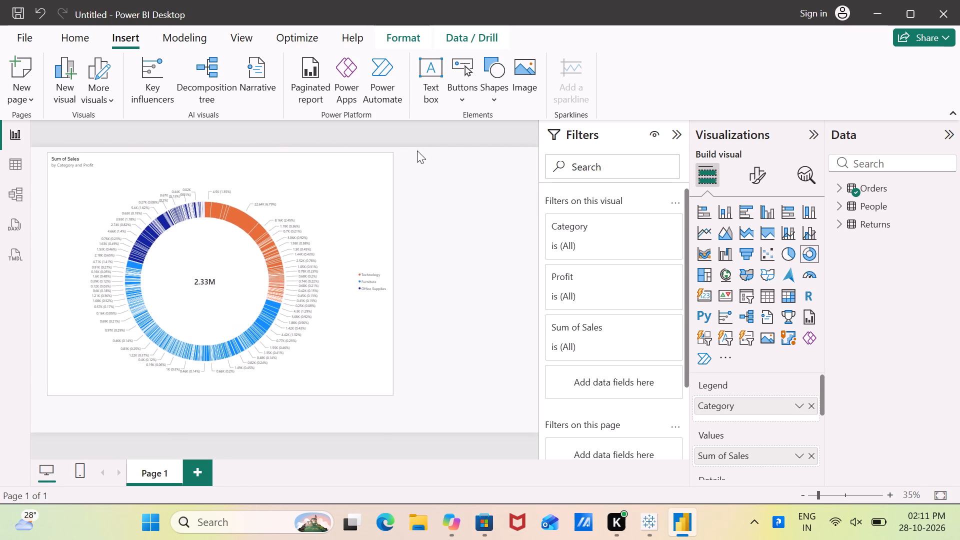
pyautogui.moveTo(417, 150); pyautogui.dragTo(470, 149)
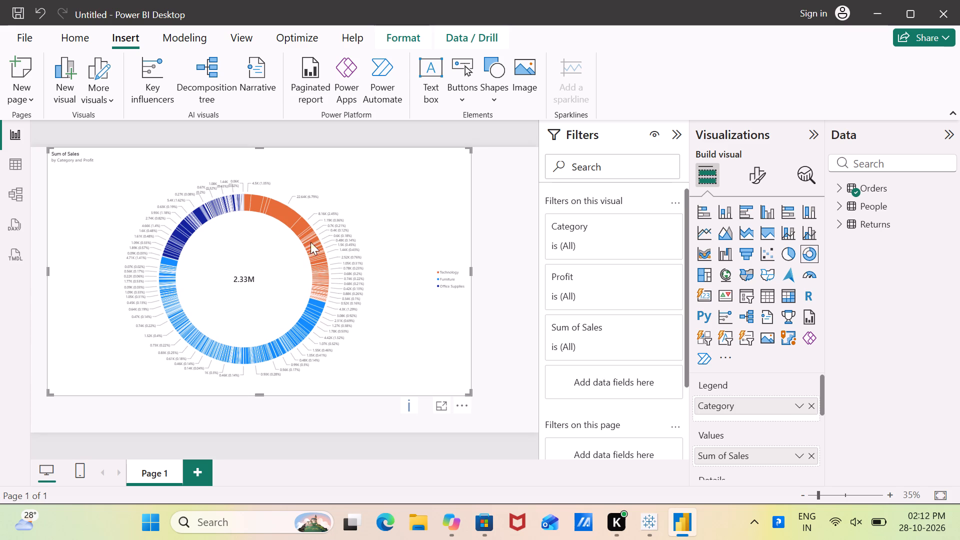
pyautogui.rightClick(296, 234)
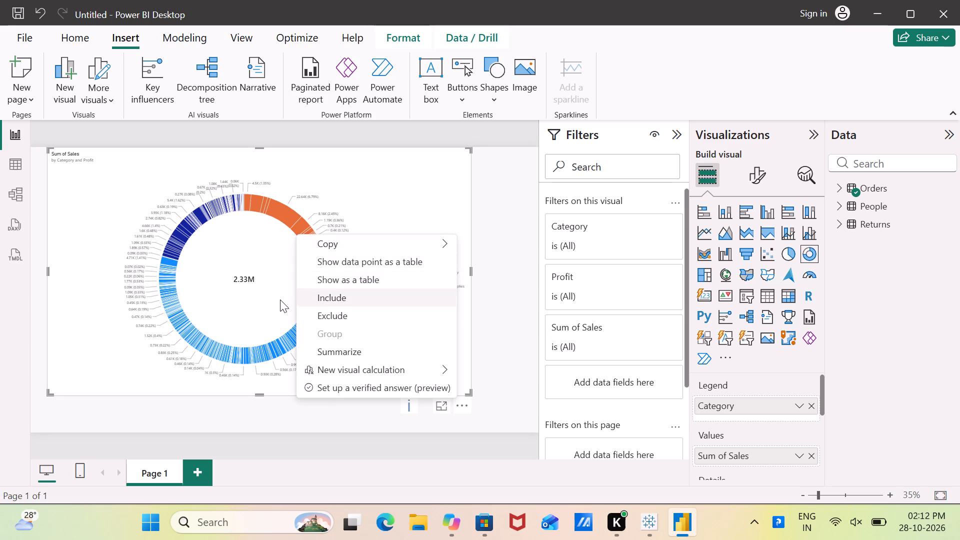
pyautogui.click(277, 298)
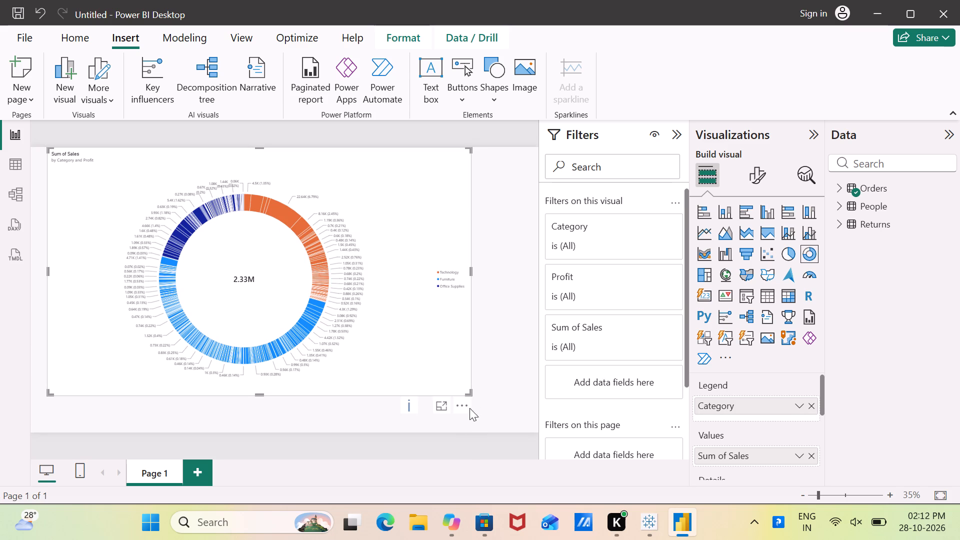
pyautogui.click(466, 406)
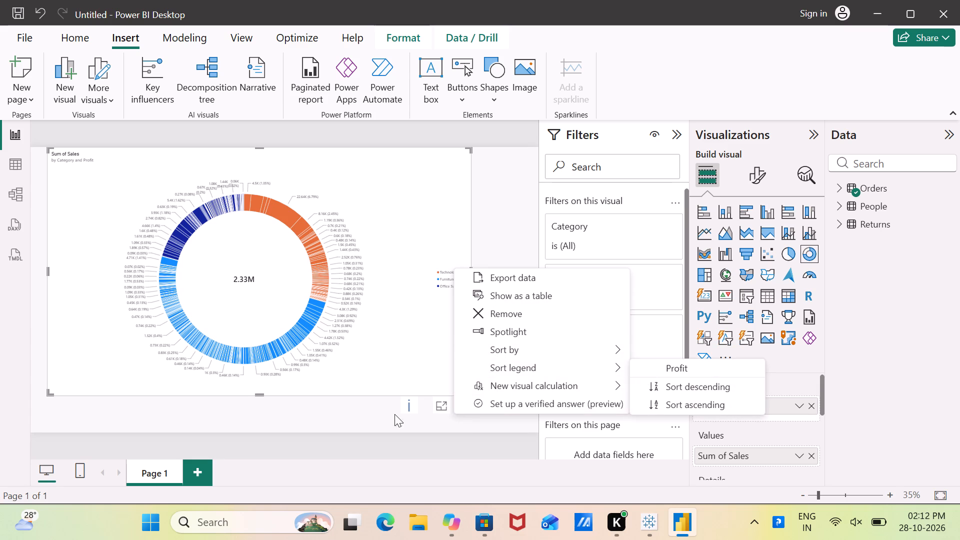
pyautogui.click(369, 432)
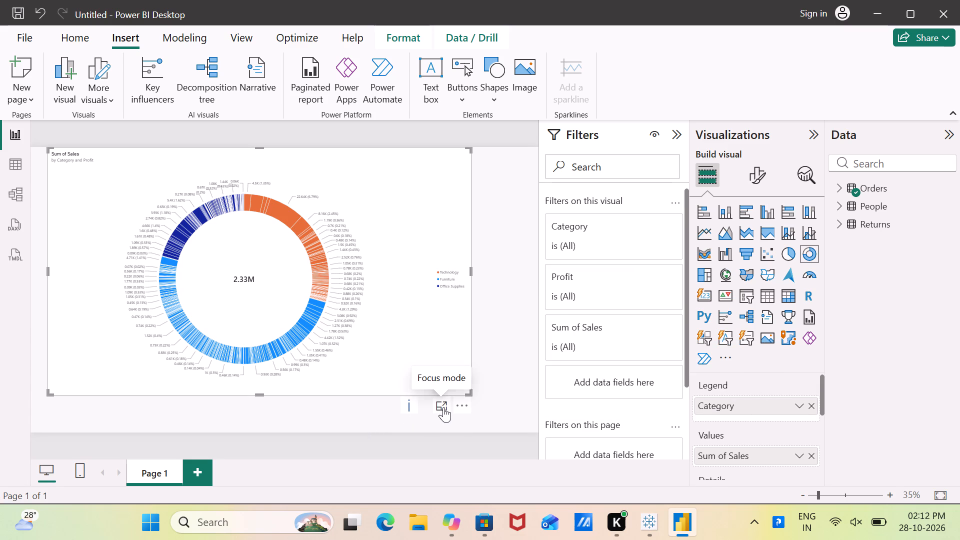
# Open the donut chart in focus mode and collapse the Data, Visualizations and Filters panes.
pyautogui.click(443, 407)
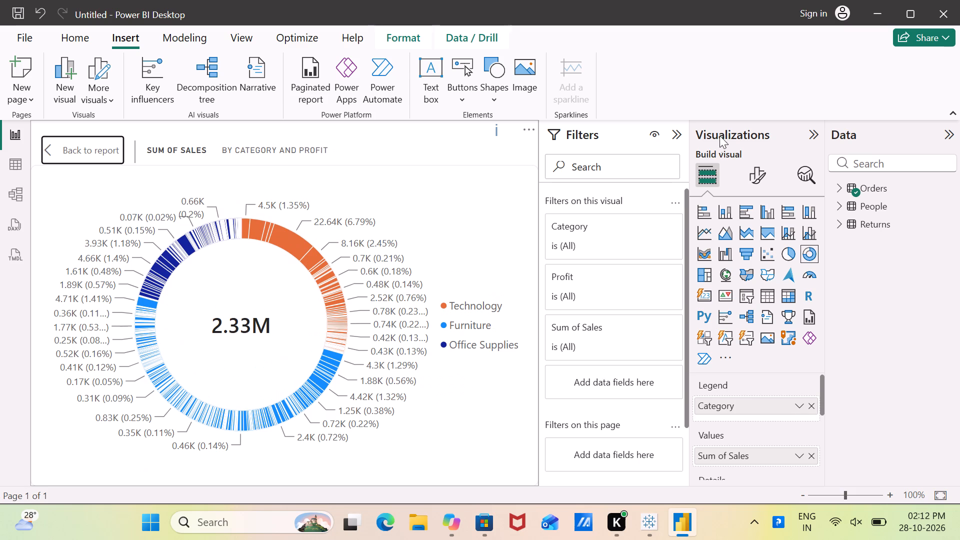
pyautogui.click(949, 137)
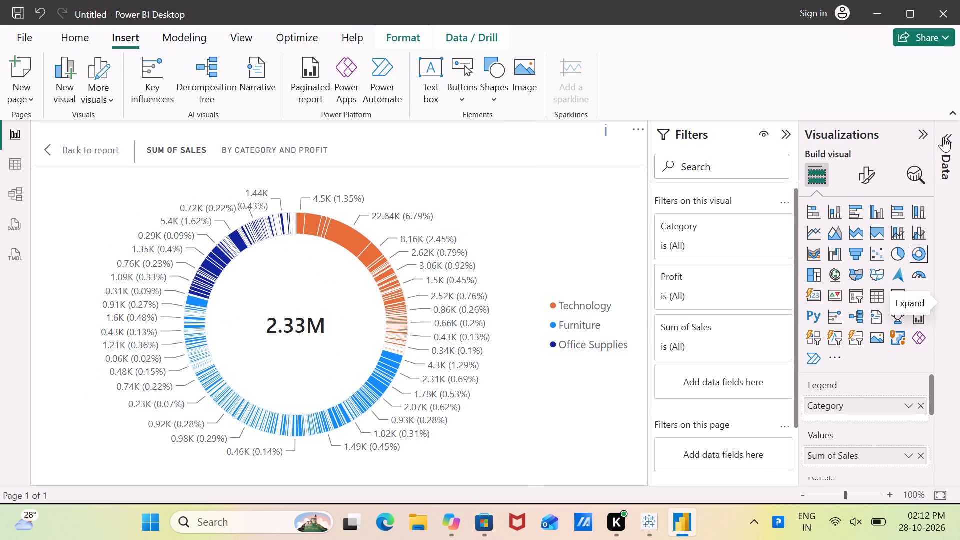
pyautogui.click(925, 136)
pyautogui.click(893, 139)
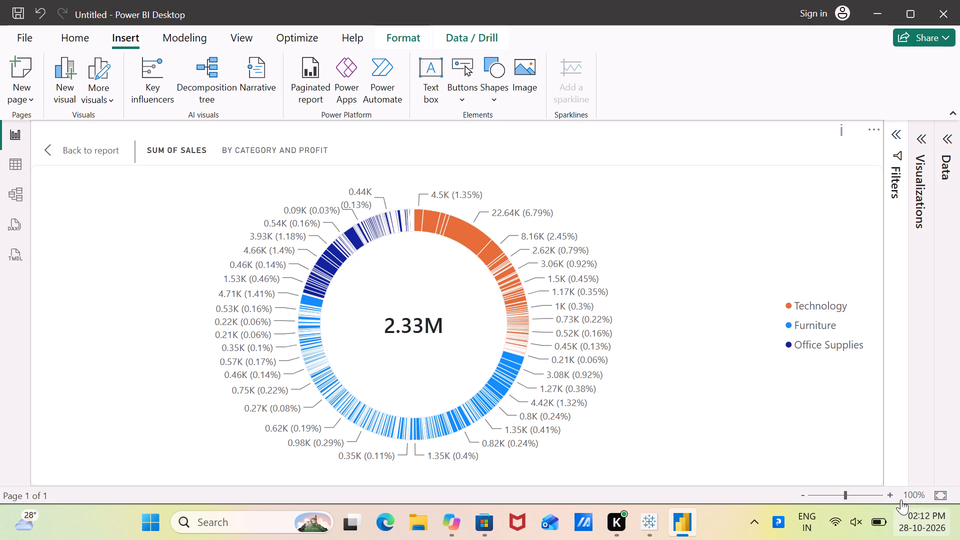
pyautogui.click(848, 453)
# Show the donut chart as a table to examine sales by category and profit.
pyautogui.moveTo(505, 327); pyautogui.dragTo(383, 318)
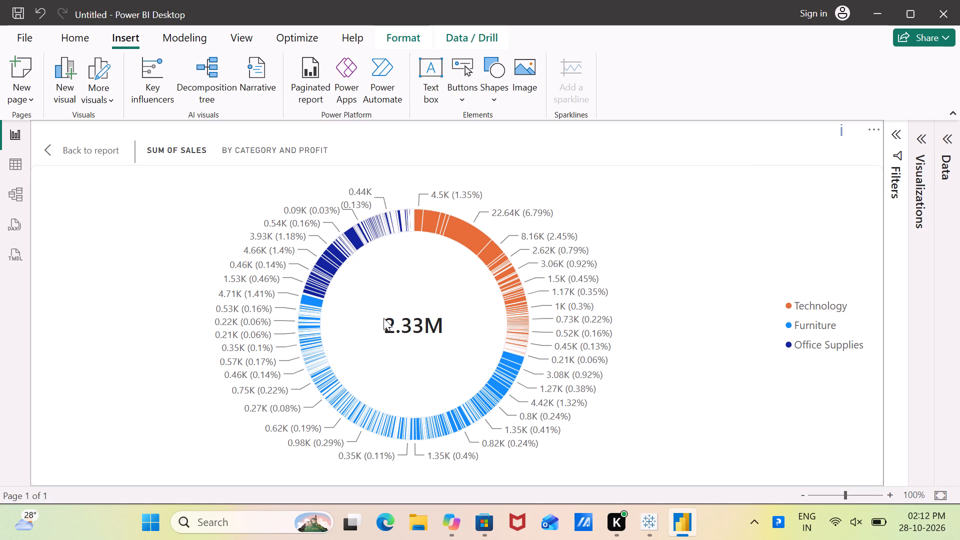
pyautogui.click(383, 318)
pyautogui.rightClick(383, 318)
pyautogui.click(429, 329)
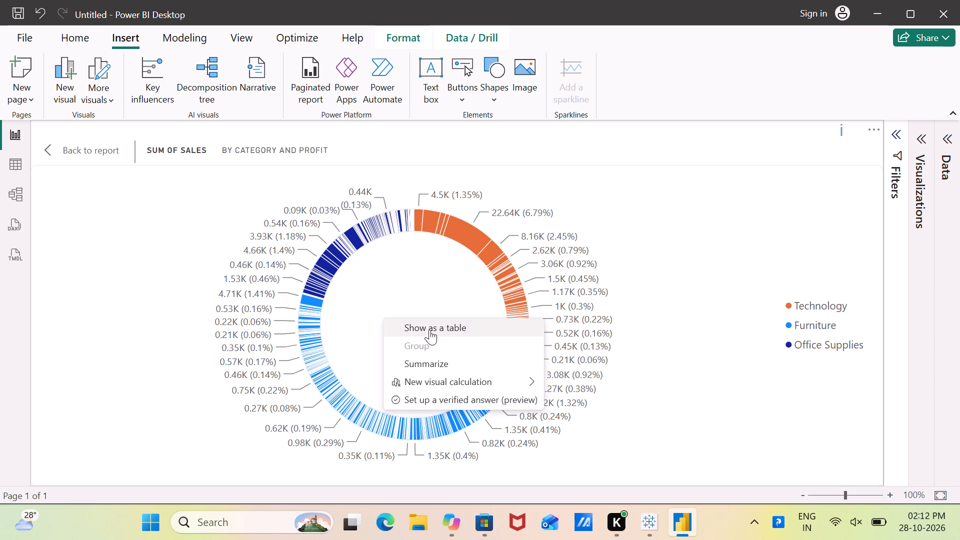
pyautogui.scroll(1, 479, 368)
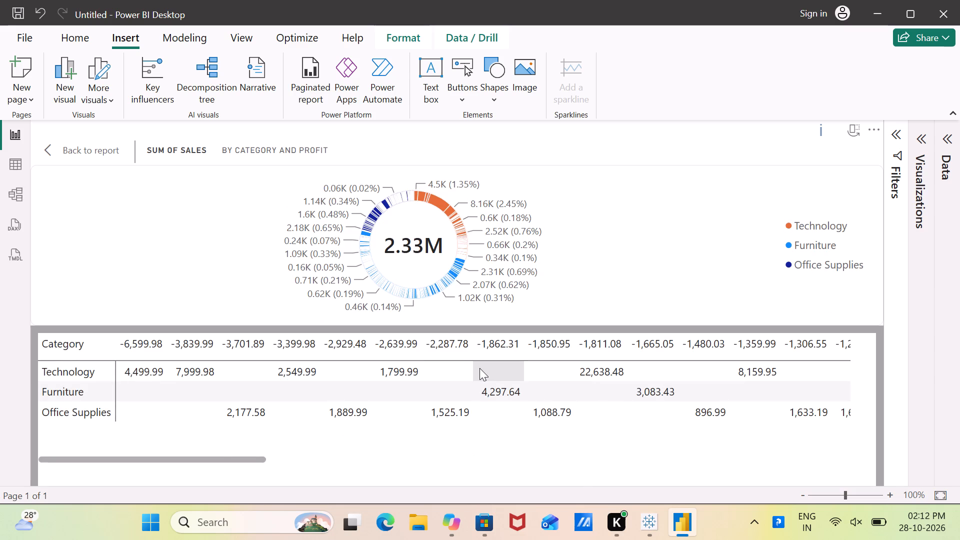
pyautogui.scroll(1, 479, 368)
pyautogui.click(641, 275)
pyautogui.rightClick(641, 275)
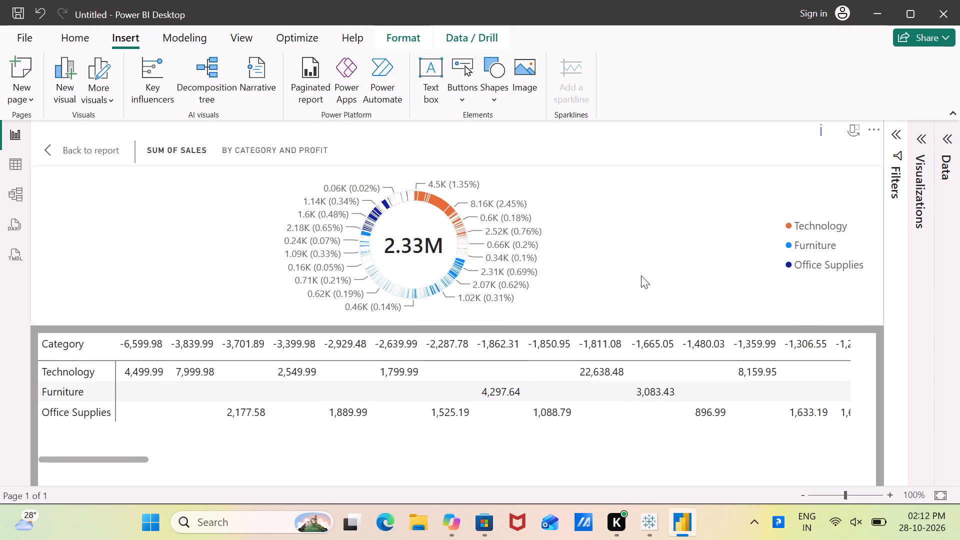
pyautogui.click(628, 243)
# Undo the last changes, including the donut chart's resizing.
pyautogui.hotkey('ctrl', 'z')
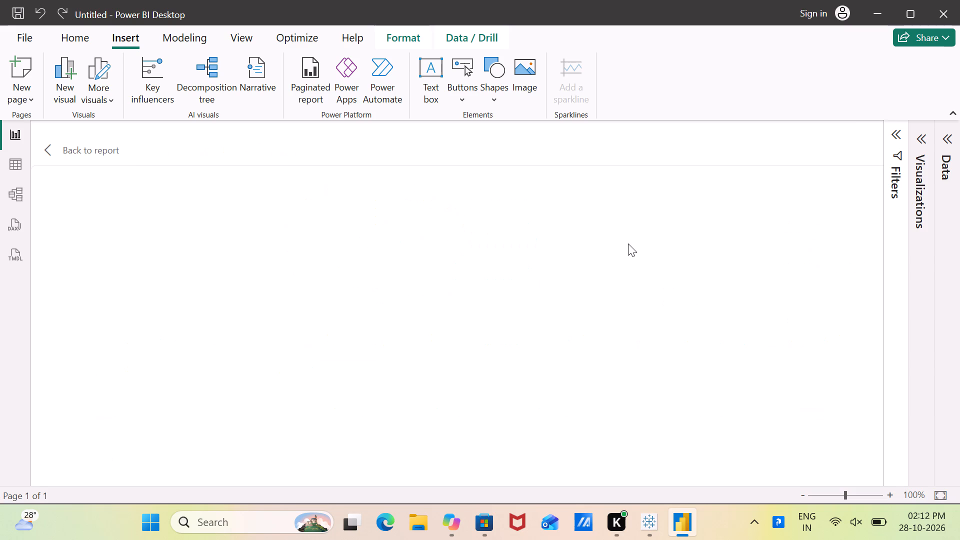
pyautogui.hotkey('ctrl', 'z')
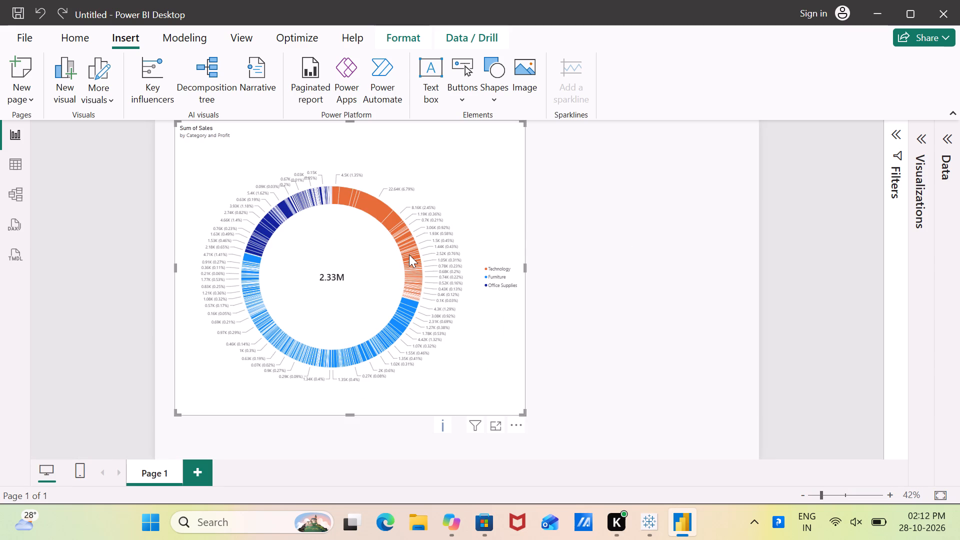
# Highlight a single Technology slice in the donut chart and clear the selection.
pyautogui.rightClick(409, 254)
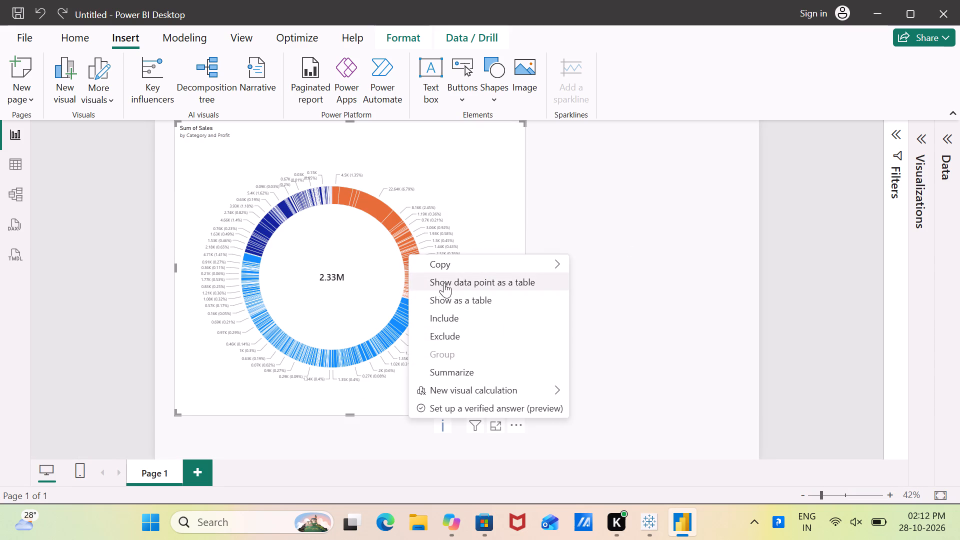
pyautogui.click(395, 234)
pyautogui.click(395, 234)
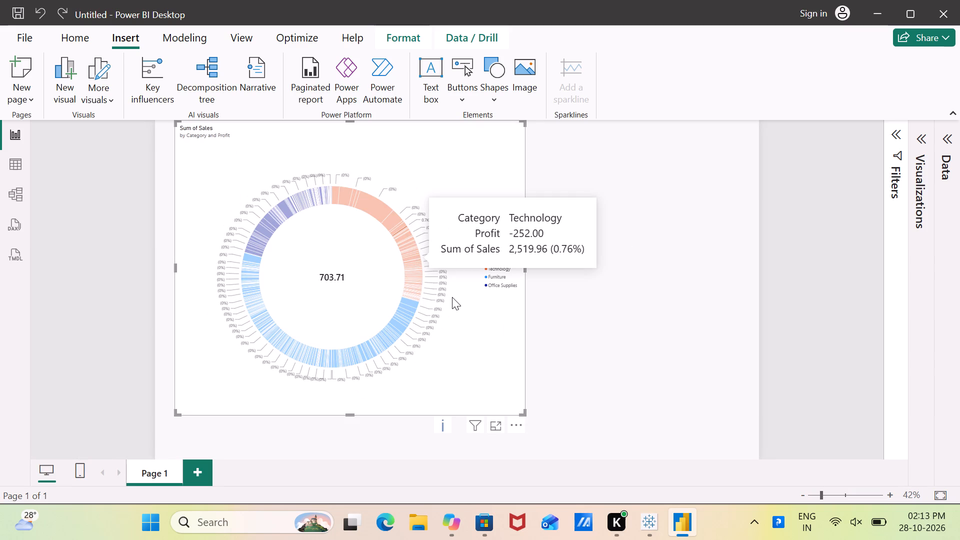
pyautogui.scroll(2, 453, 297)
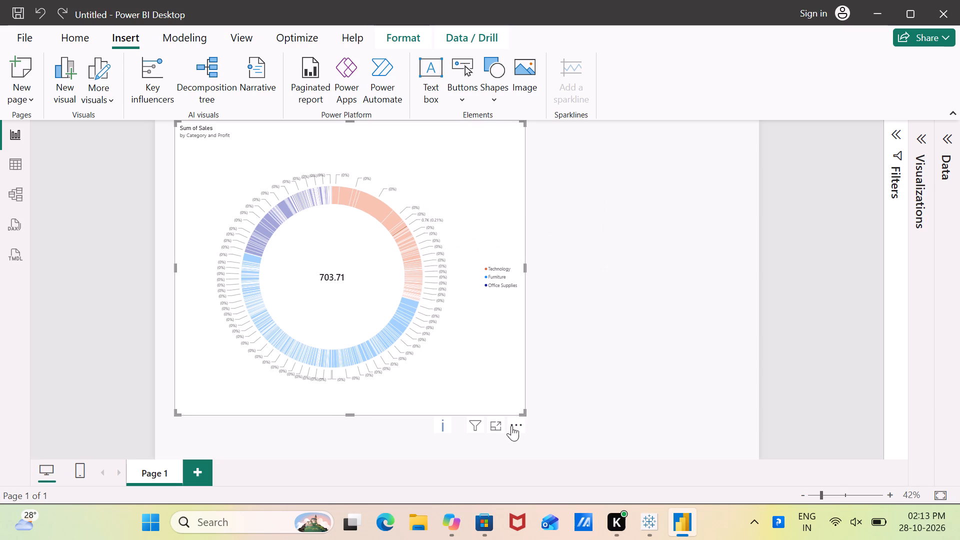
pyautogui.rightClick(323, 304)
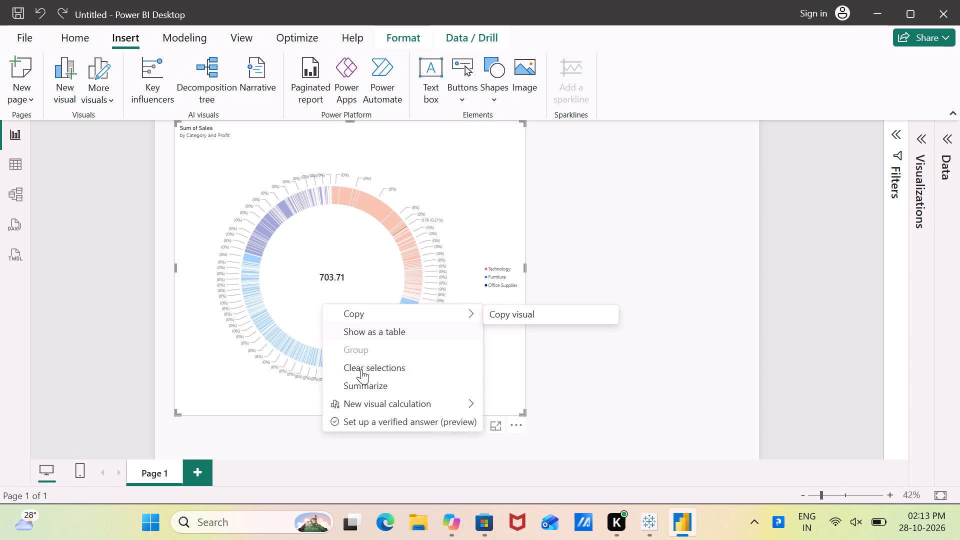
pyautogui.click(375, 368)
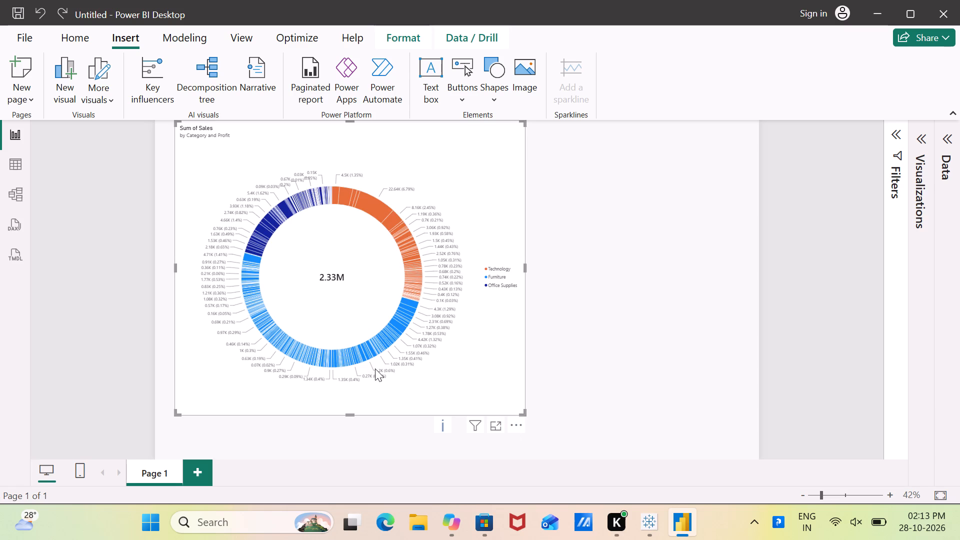
# Add a new Q&A visual in the empty space beside the donut chart.
pyautogui.rightClick(452, 353)
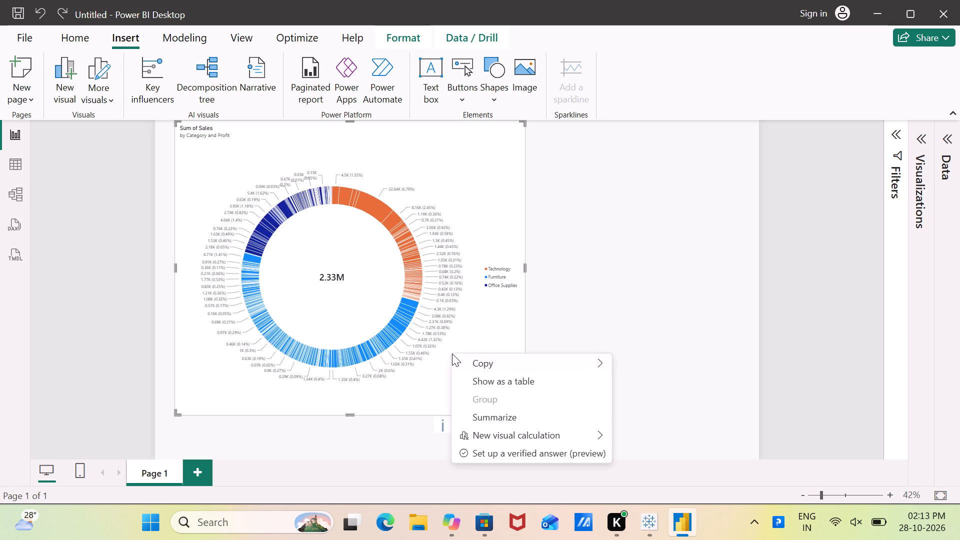
pyautogui.click(720, 314)
pyautogui.scroll(1, 720, 314)
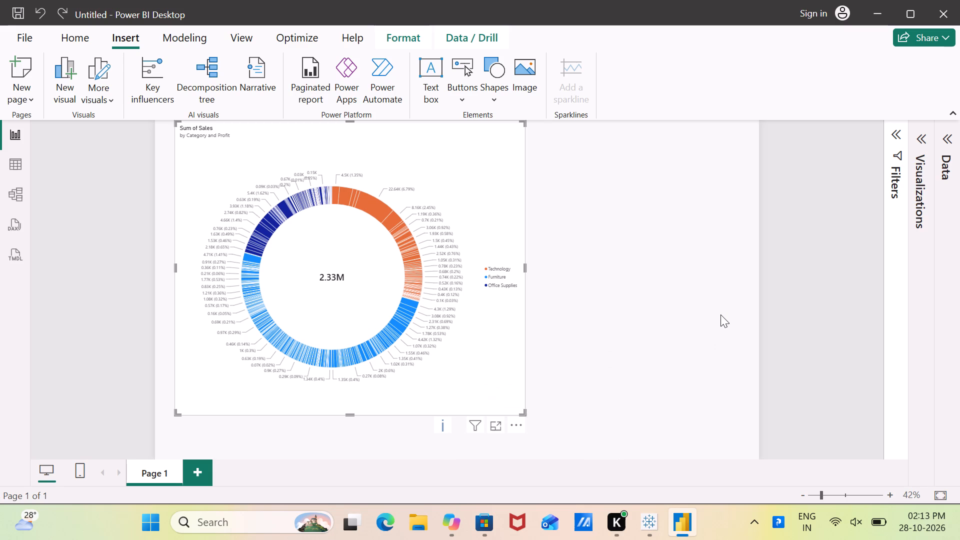
pyautogui.scroll(1, 720, 314)
pyautogui.hotkey('ctrl', '/')
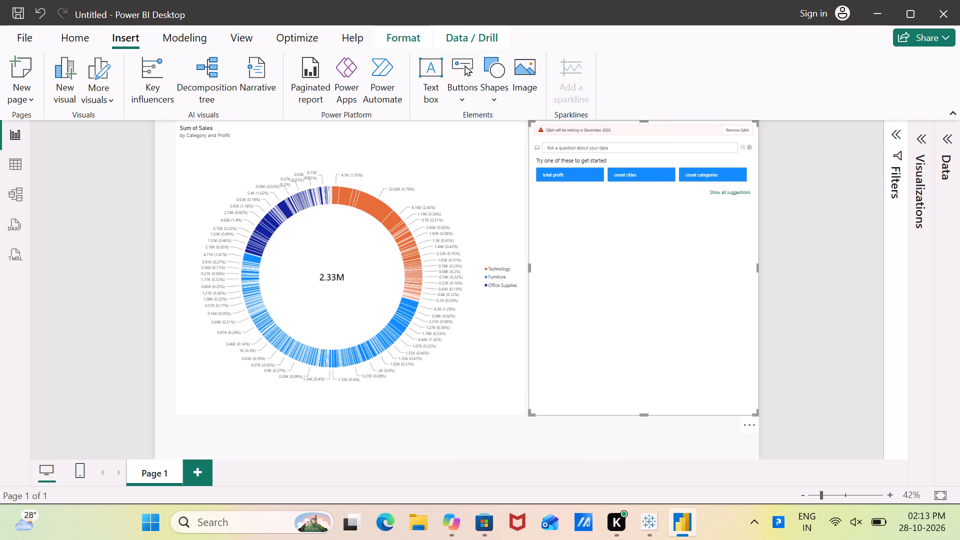
# Show all suggested questions in the new Q&A visual.
pyautogui.click(646, 142)
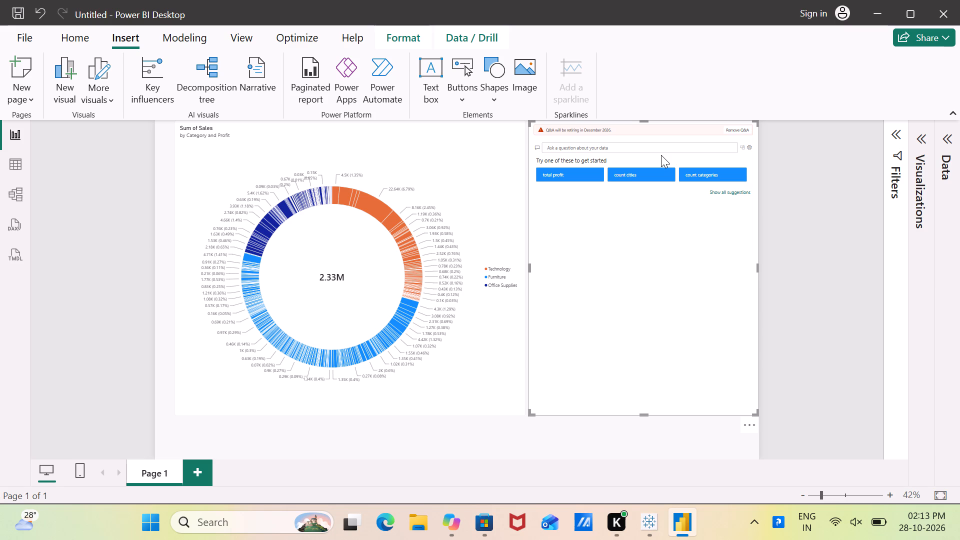
pyautogui.rightClick(661, 155)
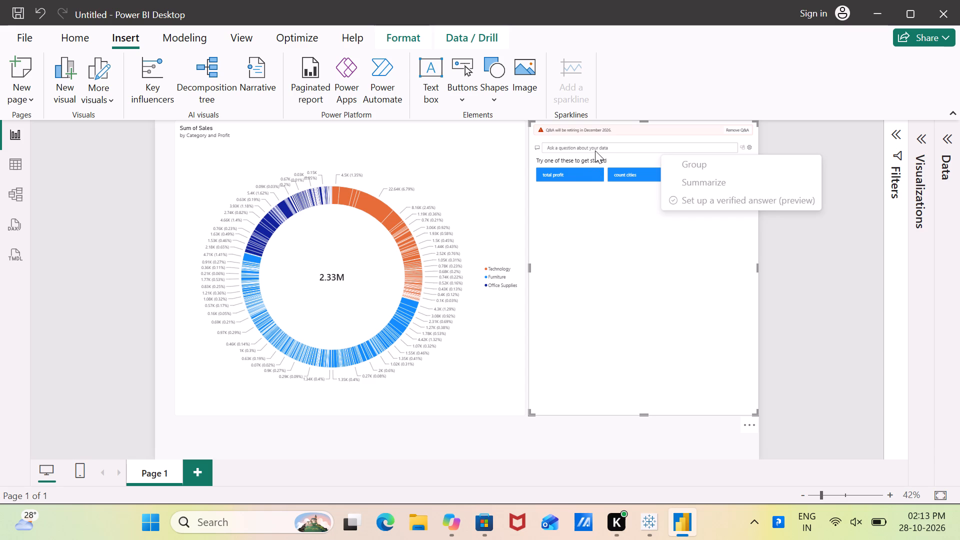
pyautogui.click(573, 190)
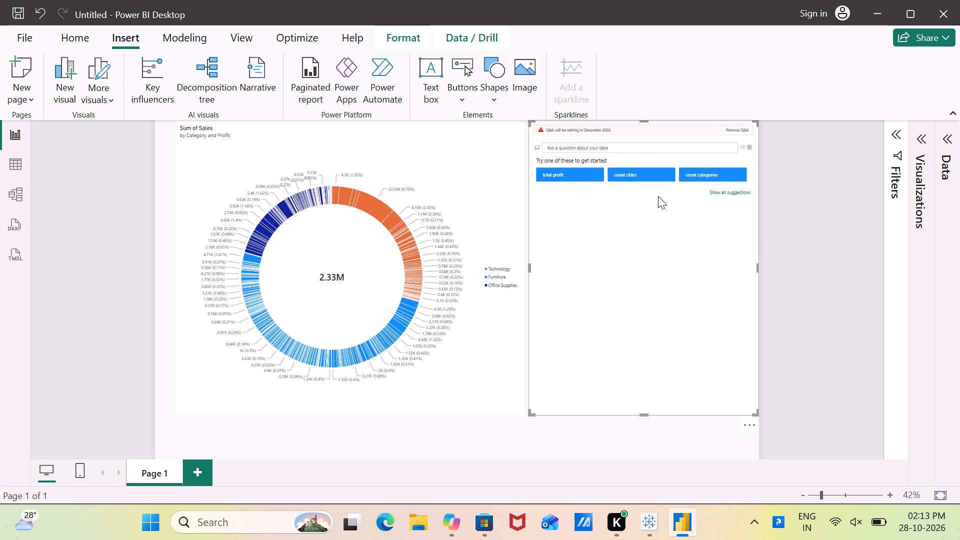
pyautogui.click(725, 190)
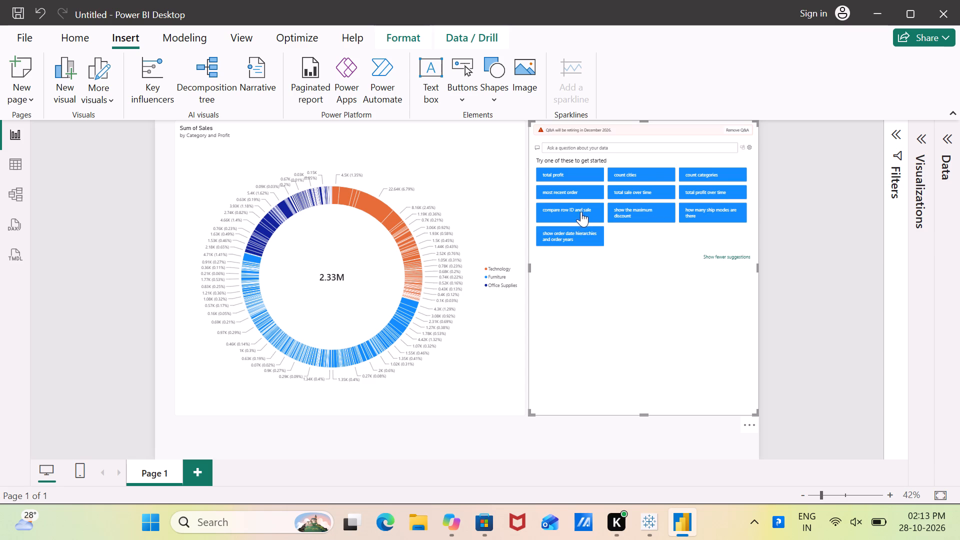
# Ask the new Q&A visual for "sales by sub-category by profit donut".
pyautogui.click(572, 150)
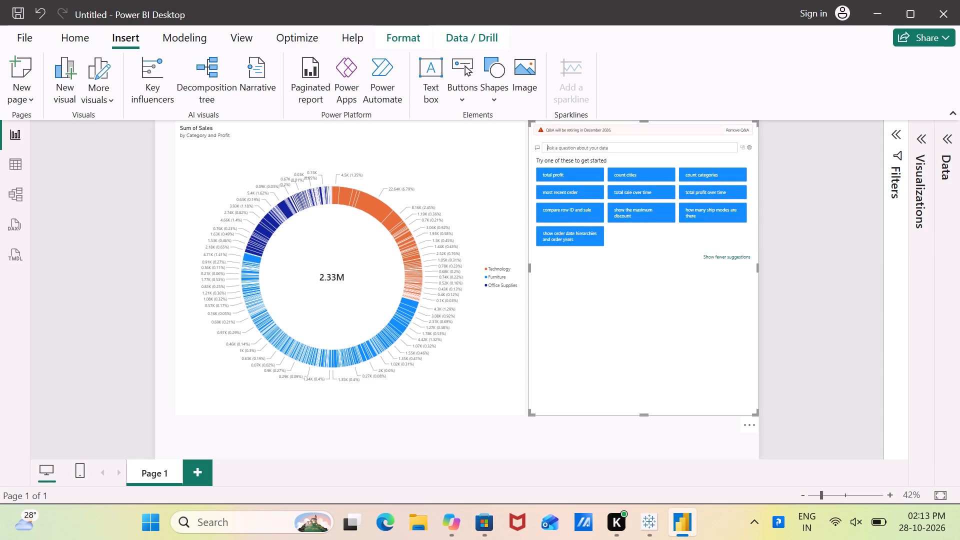
pyautogui.write('sales')
pyautogui.press('space')
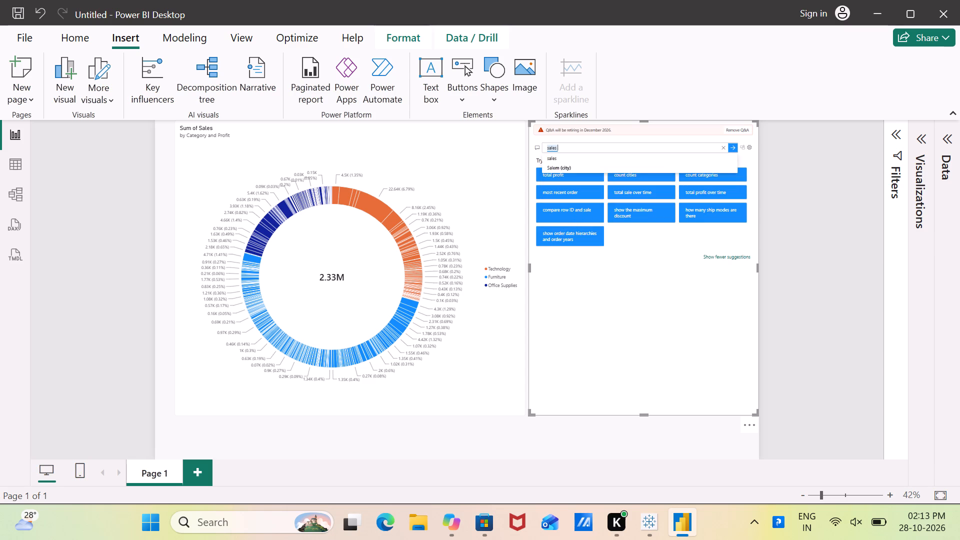
pyautogui.write('by')
pyautogui.press('space')
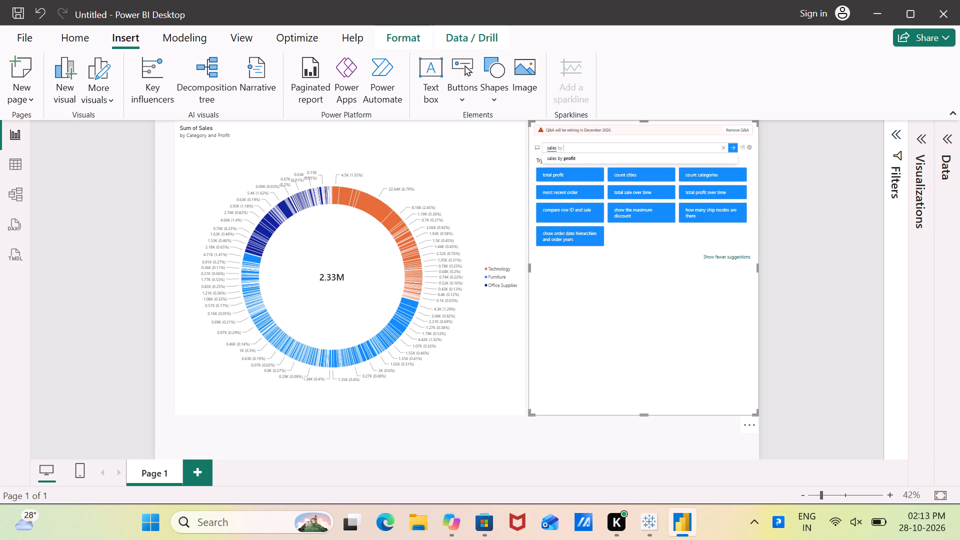
pyautogui.write('ca')
pyautogui.write('te')
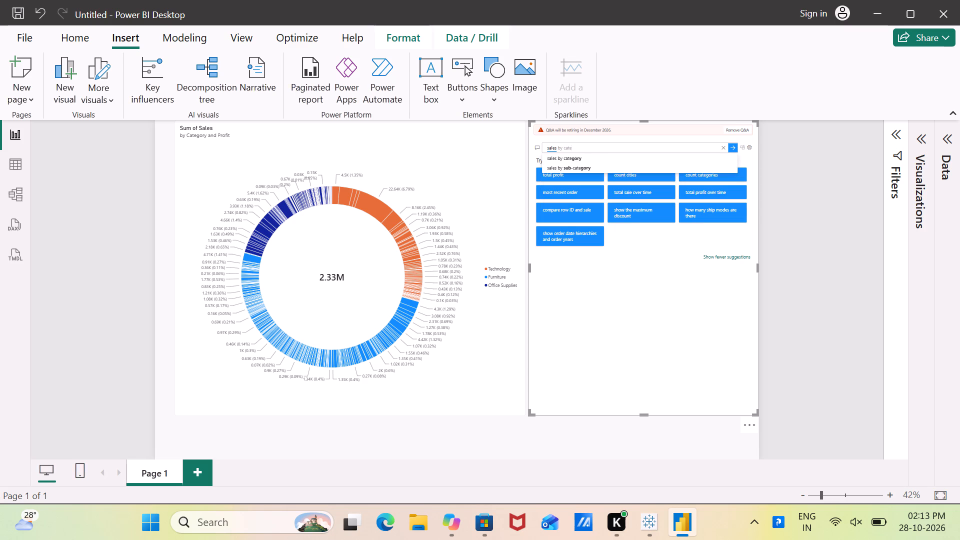
pyautogui.click(581, 167)
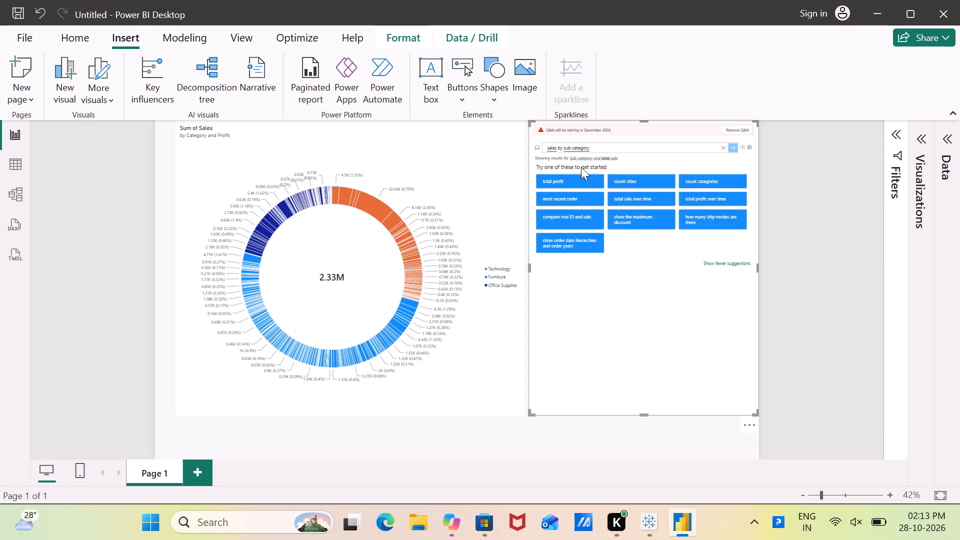
pyautogui.press('space')
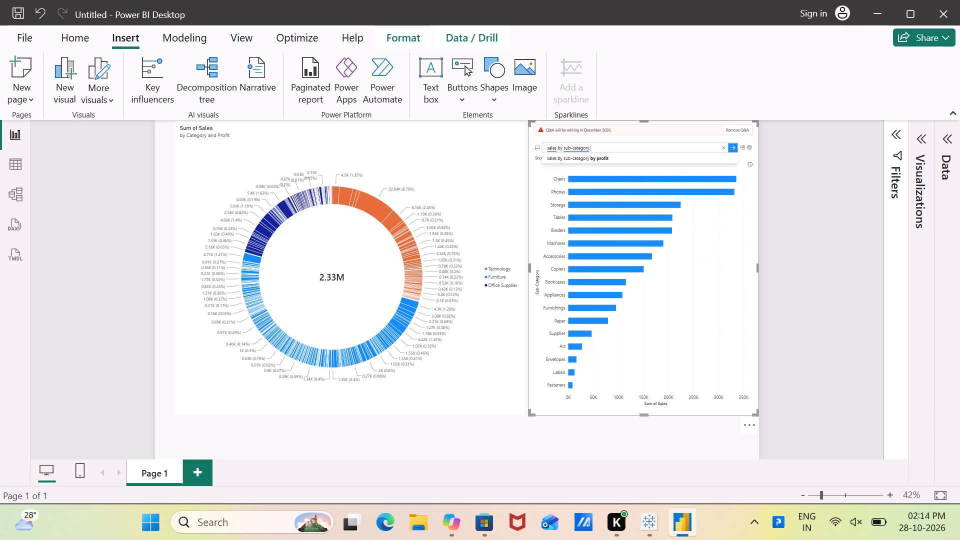
pyautogui.click(605, 157)
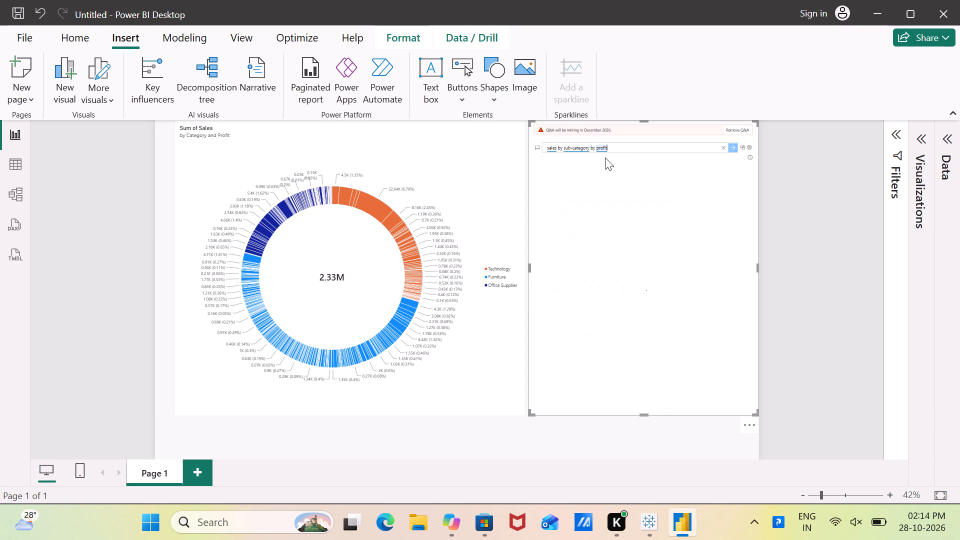
pyautogui.press('space')
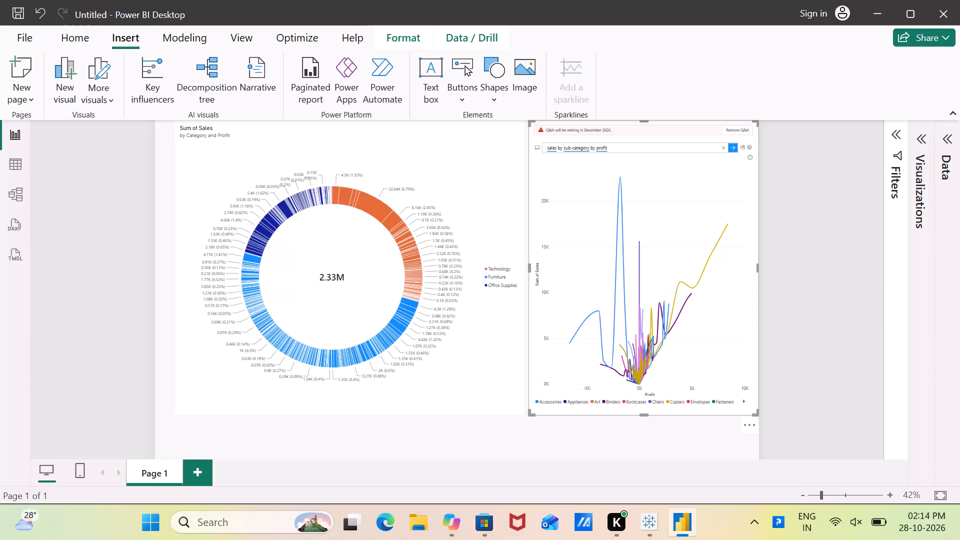
pyautogui.press('d')
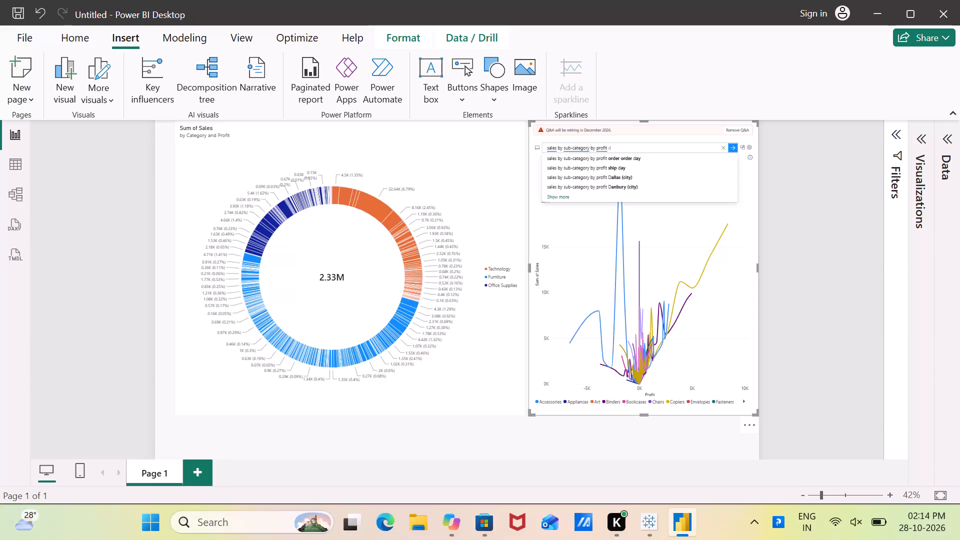
pyautogui.write('onut')
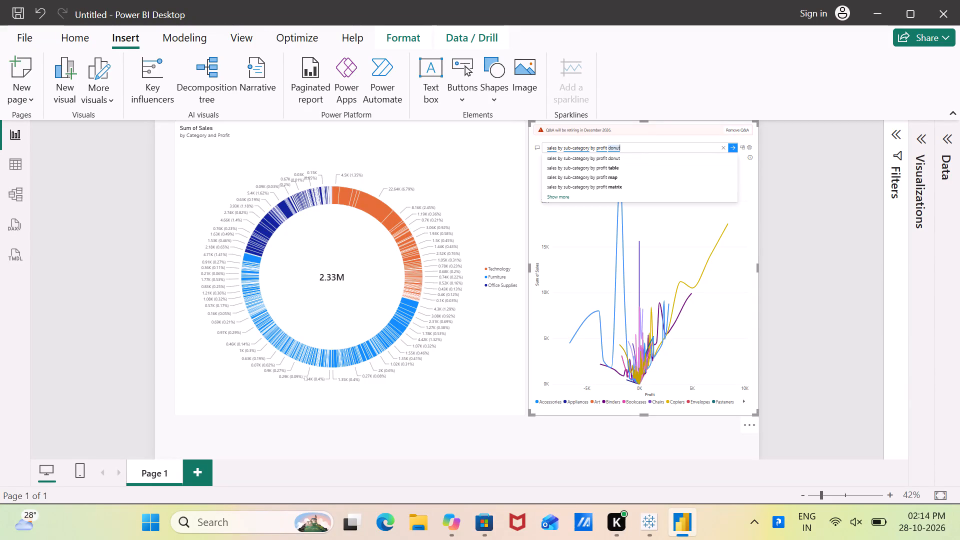
pyautogui.click(629, 156)
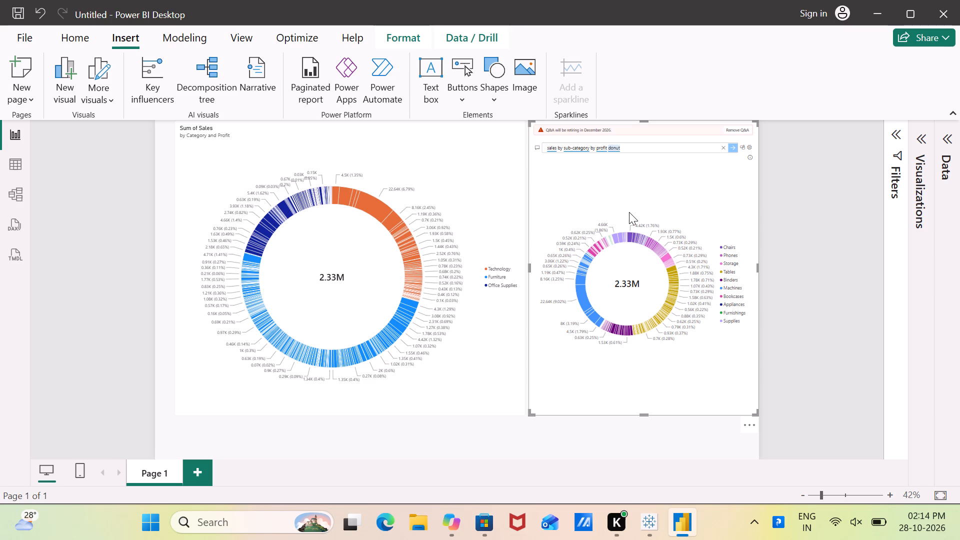
# Convert the sub-category Q&A result into a standard visual.
pyautogui.click(742, 146)
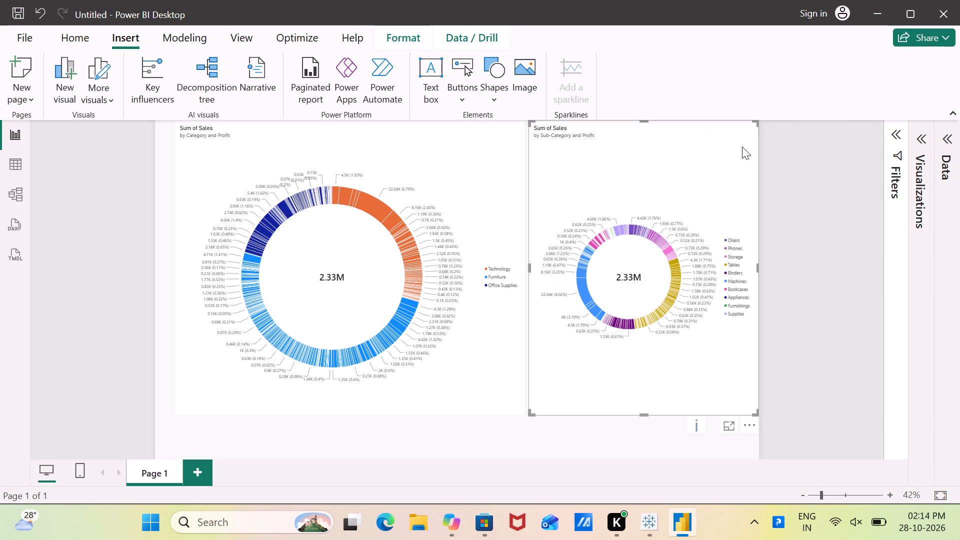
# Remove the donut chart of sales by category and profit from the page.
pyautogui.click(415, 278)
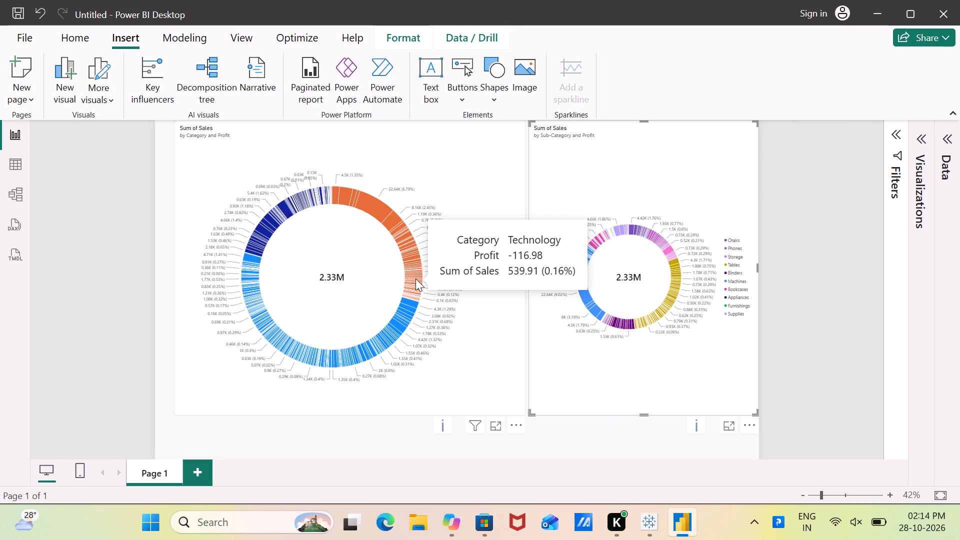
pyautogui.click(515, 425)
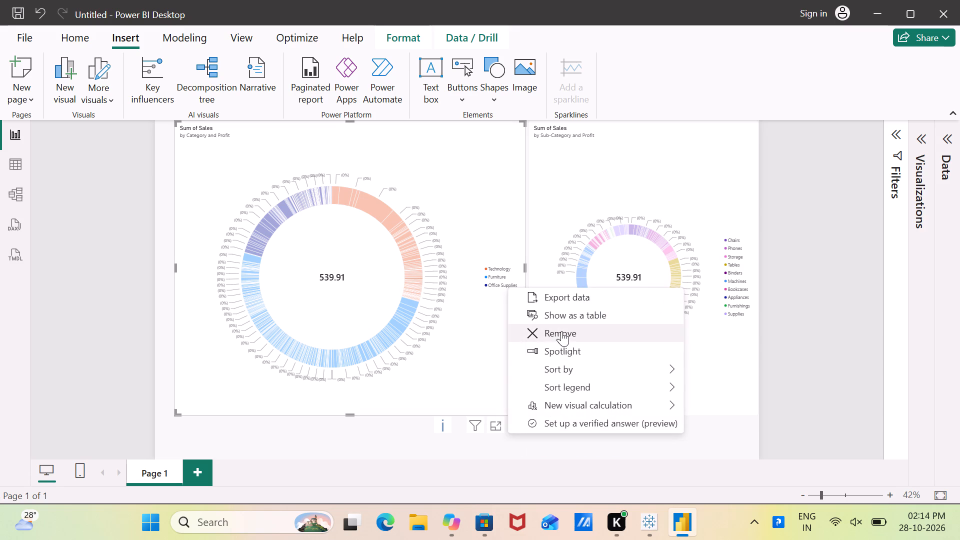
pyautogui.click(561, 331)
# Move the sub-category donut chart into the freed space and enlarge it, mainly in width.
pyautogui.moveTo(603, 281); pyautogui.dragTo(439, 286)
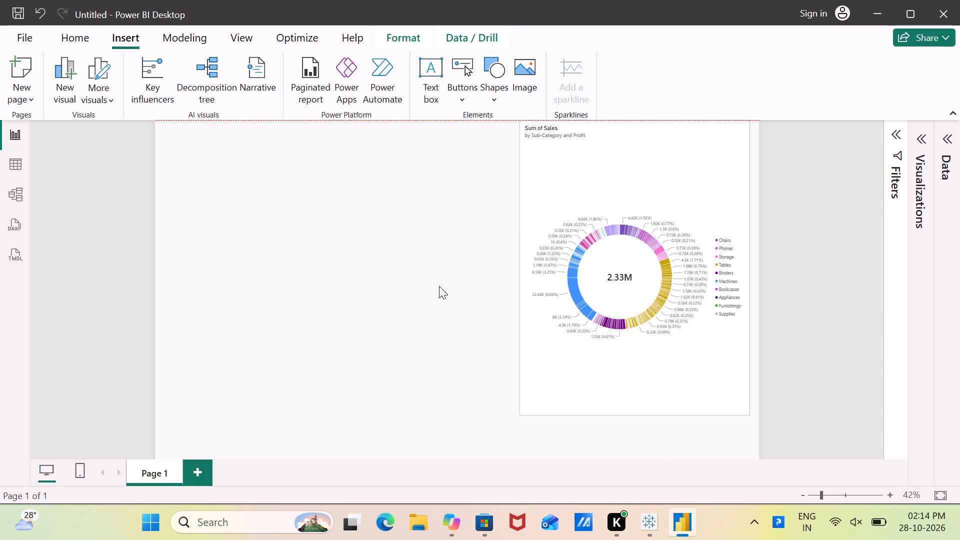
pyautogui.moveTo(439, 286); pyautogui.dragTo(434, 284)
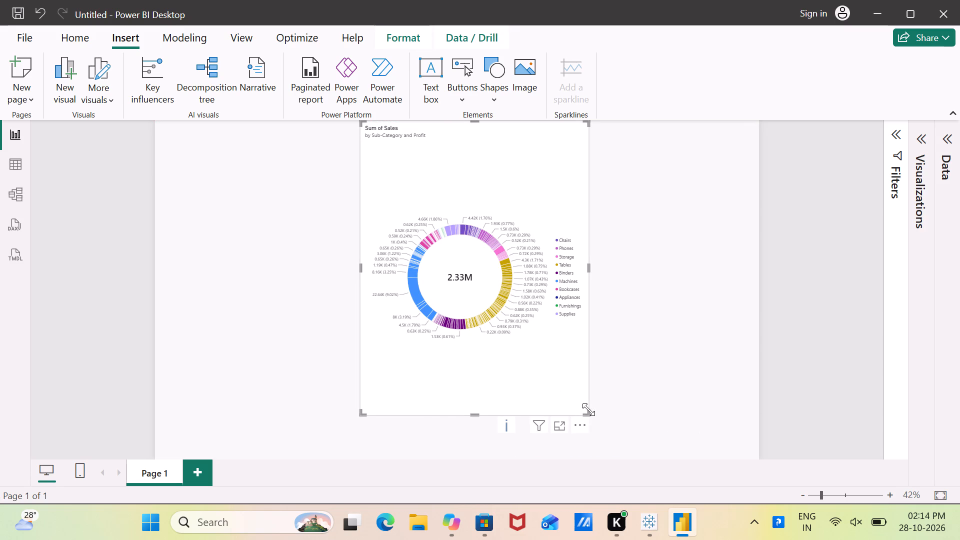
pyautogui.moveTo(588, 409); pyautogui.dragTo(702, 400)
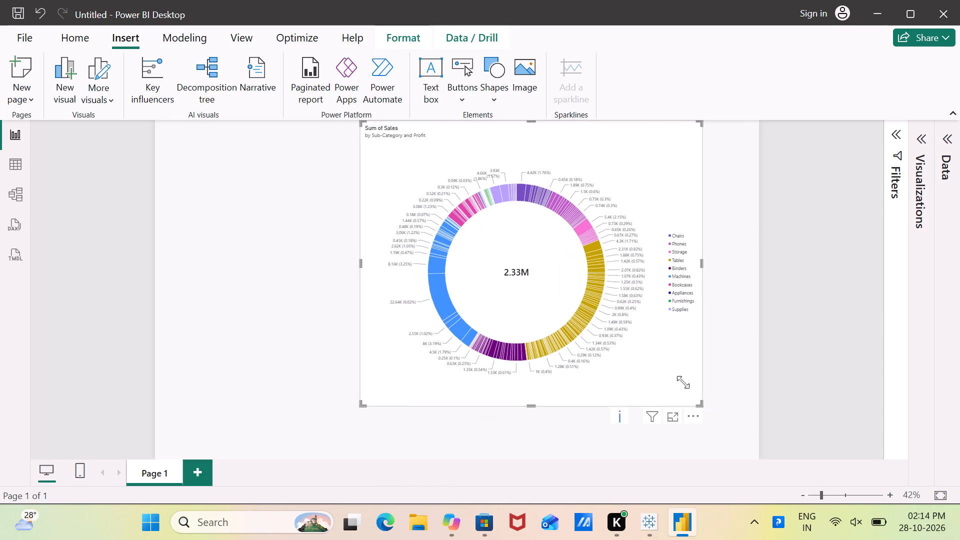
# Reposition the enlarged sub-category donut chart so it is centred horizontally just below the page's top edge.
pyautogui.moveTo(540, 253); pyautogui.dragTo(509, 276)
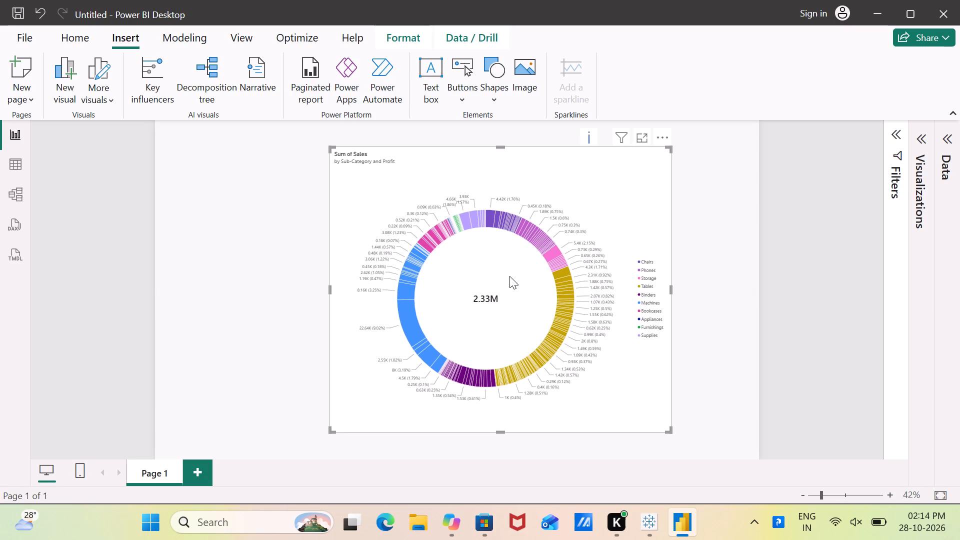
pyautogui.scroll(-1, 509, 276)
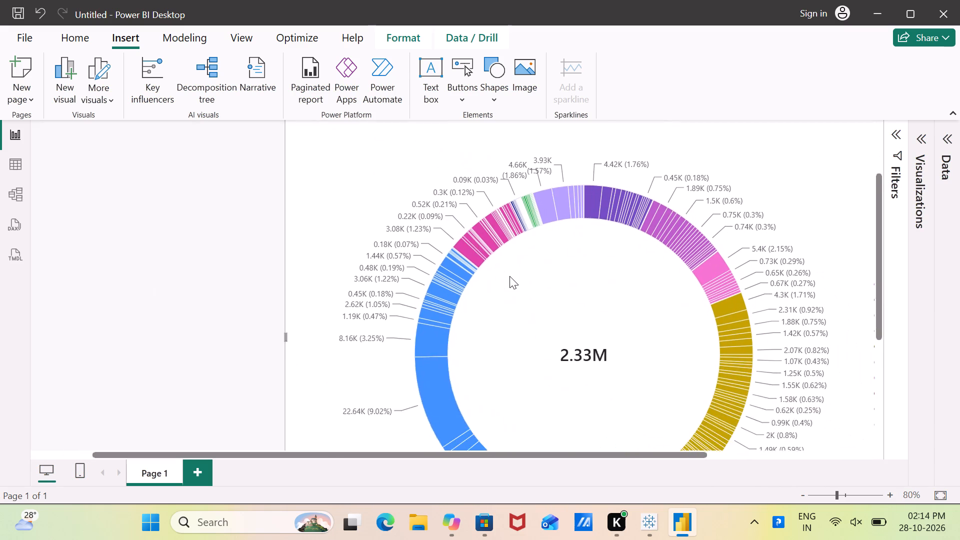
pyautogui.scroll(-1, 509, 276)
pyautogui.hscroll(-1, 509, 276)
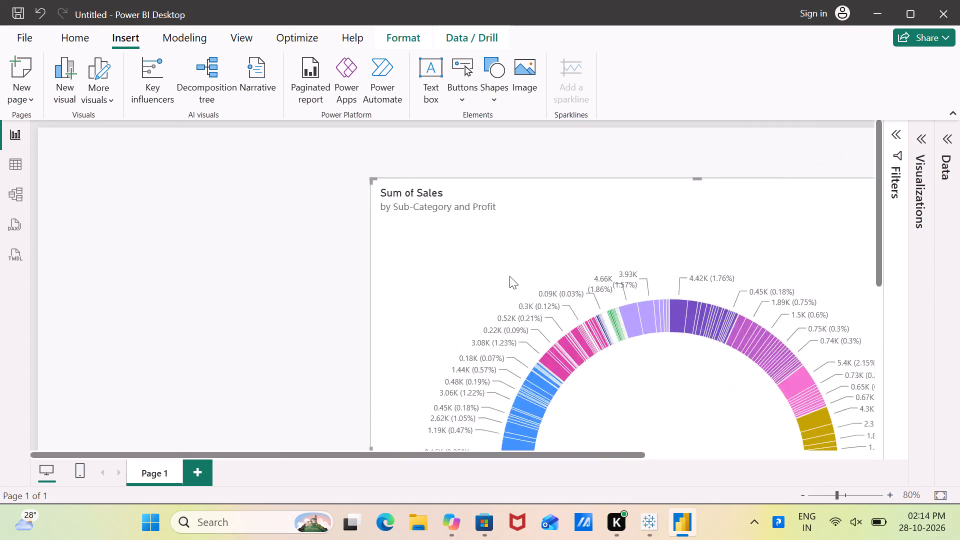
pyautogui.moveTo(495, 267); pyautogui.dragTo(401, 233)
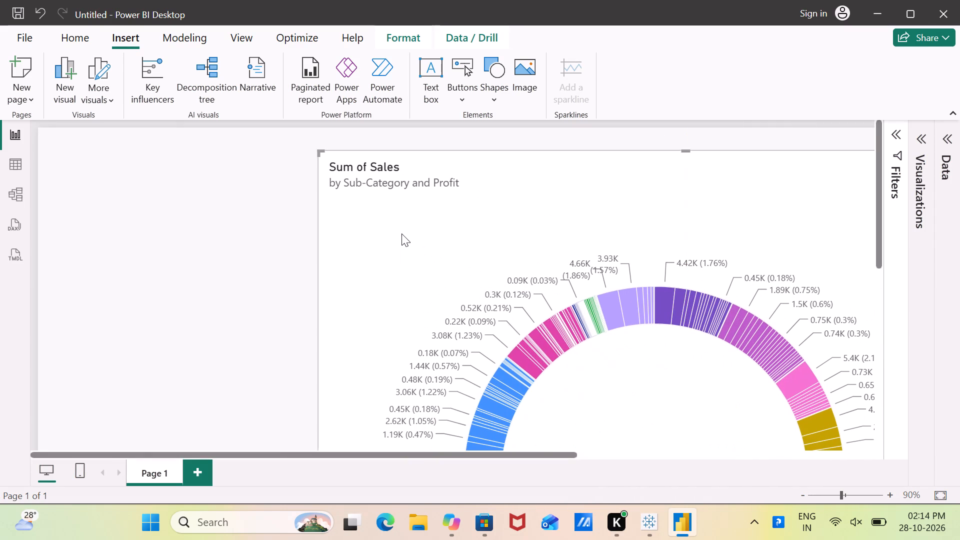
pyautogui.scroll(-1, 401, 233)
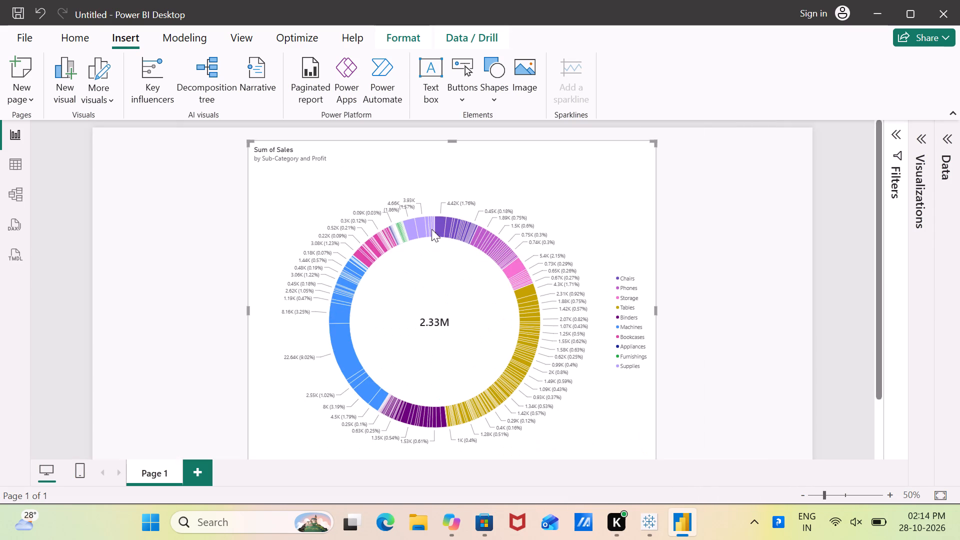
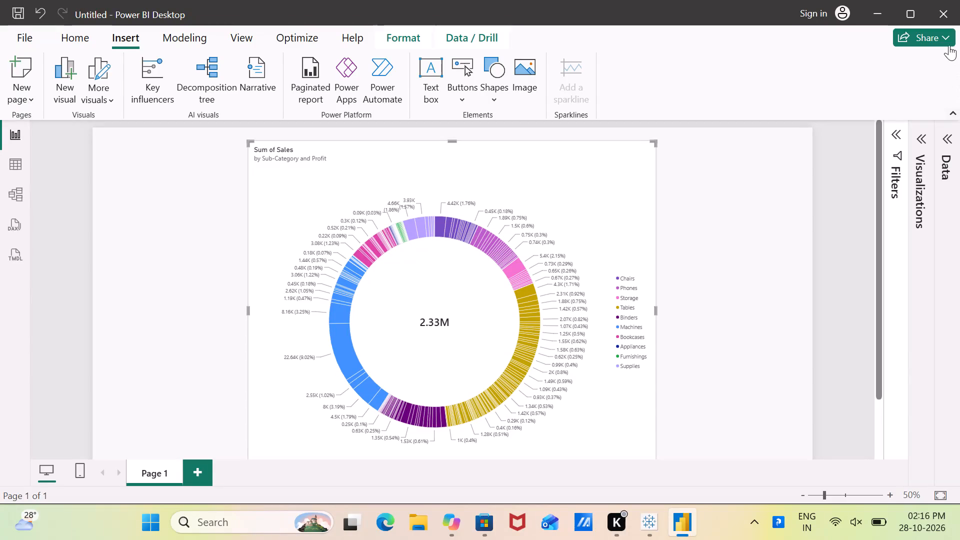
# Close the untitled Power BI Desktop report without saving it.
pyautogui.click(949, 14)
pyautogui.click(517, 290)
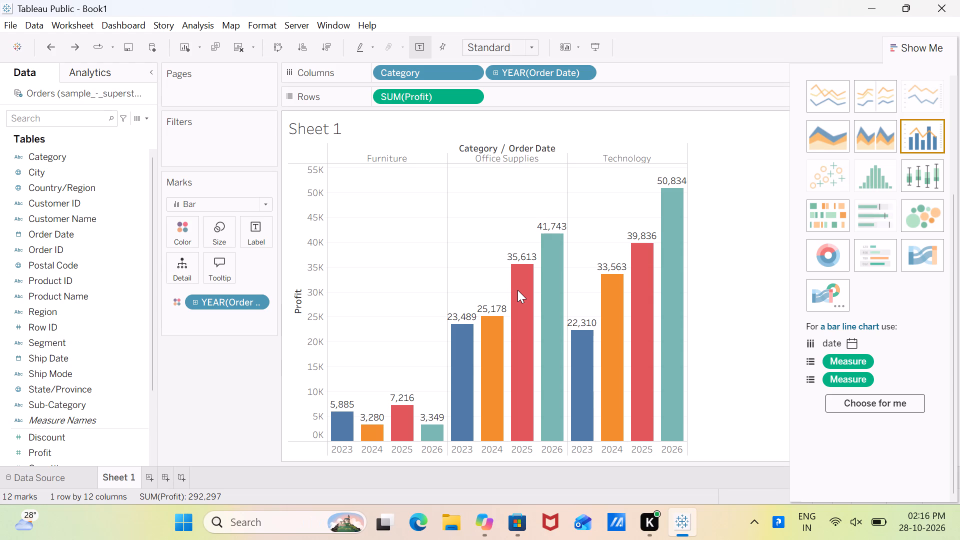